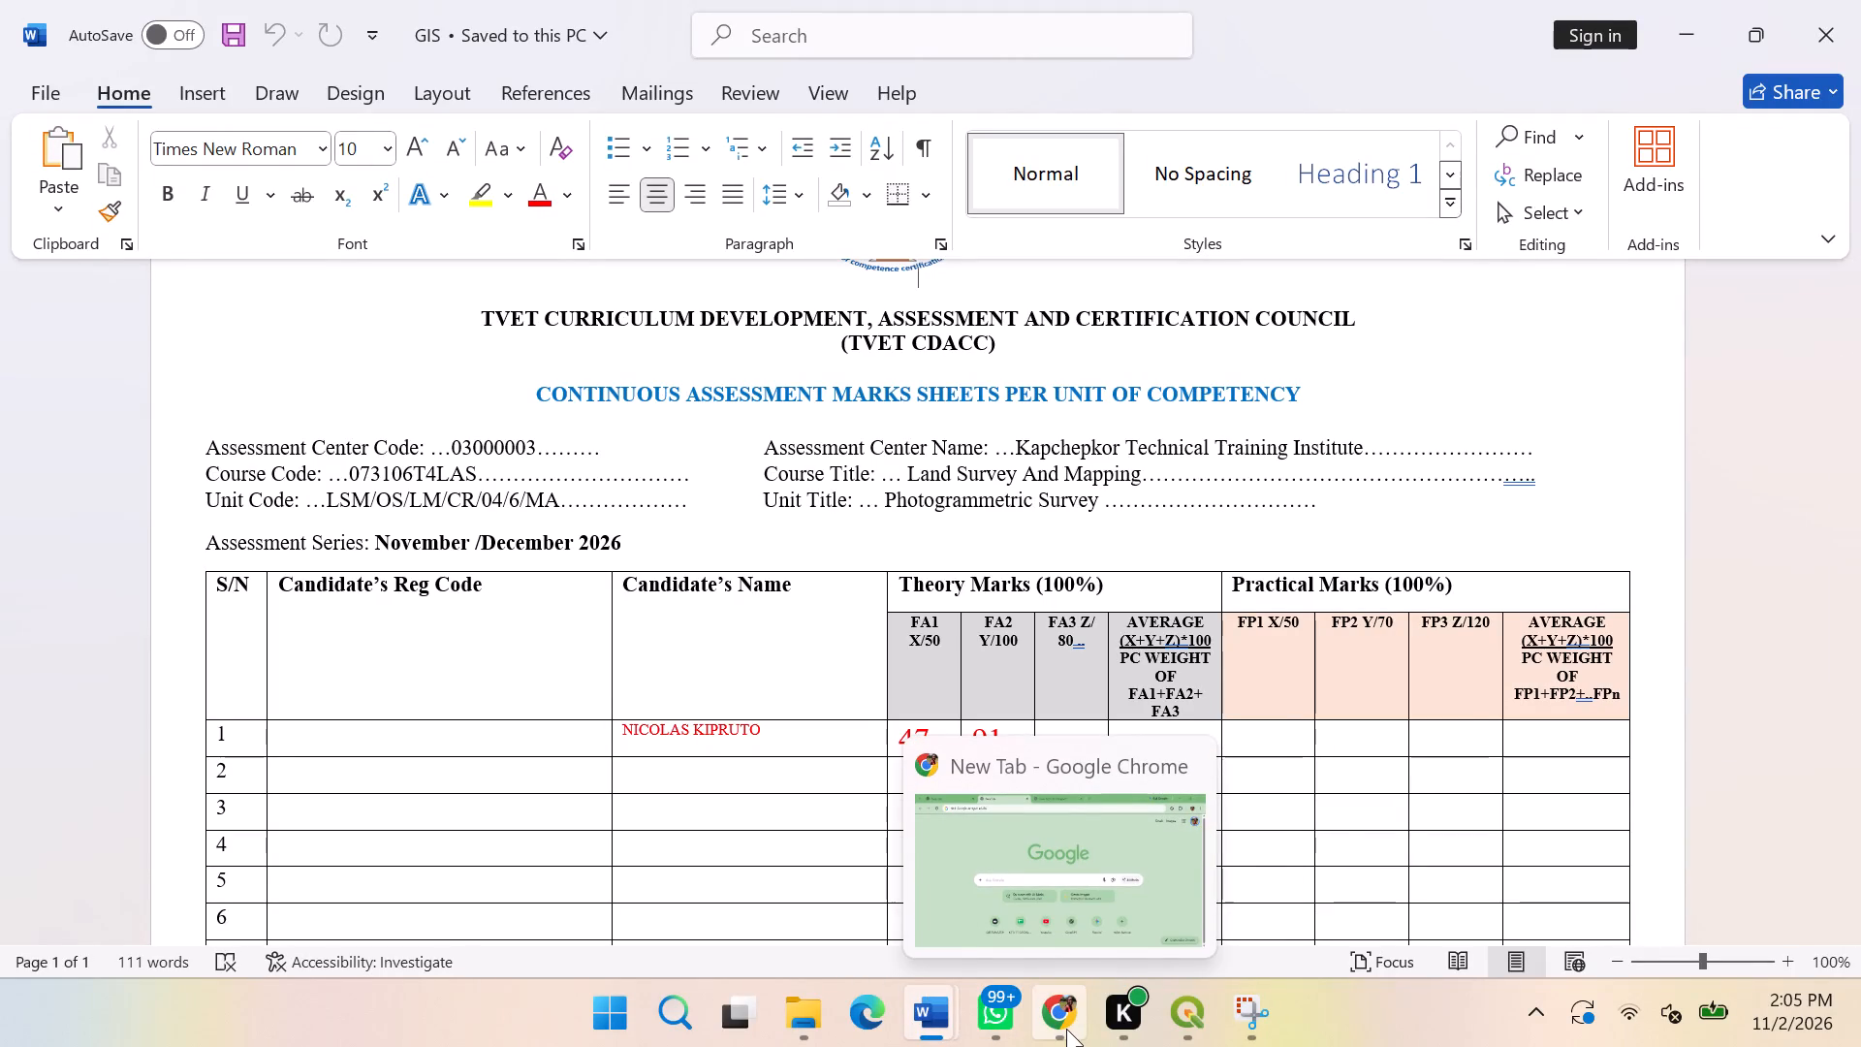
# Switch to QGIS and turn on the visibility of the Kenya_Counties_Administrative_Data layer.
pyautogui.click(1185, 1028)
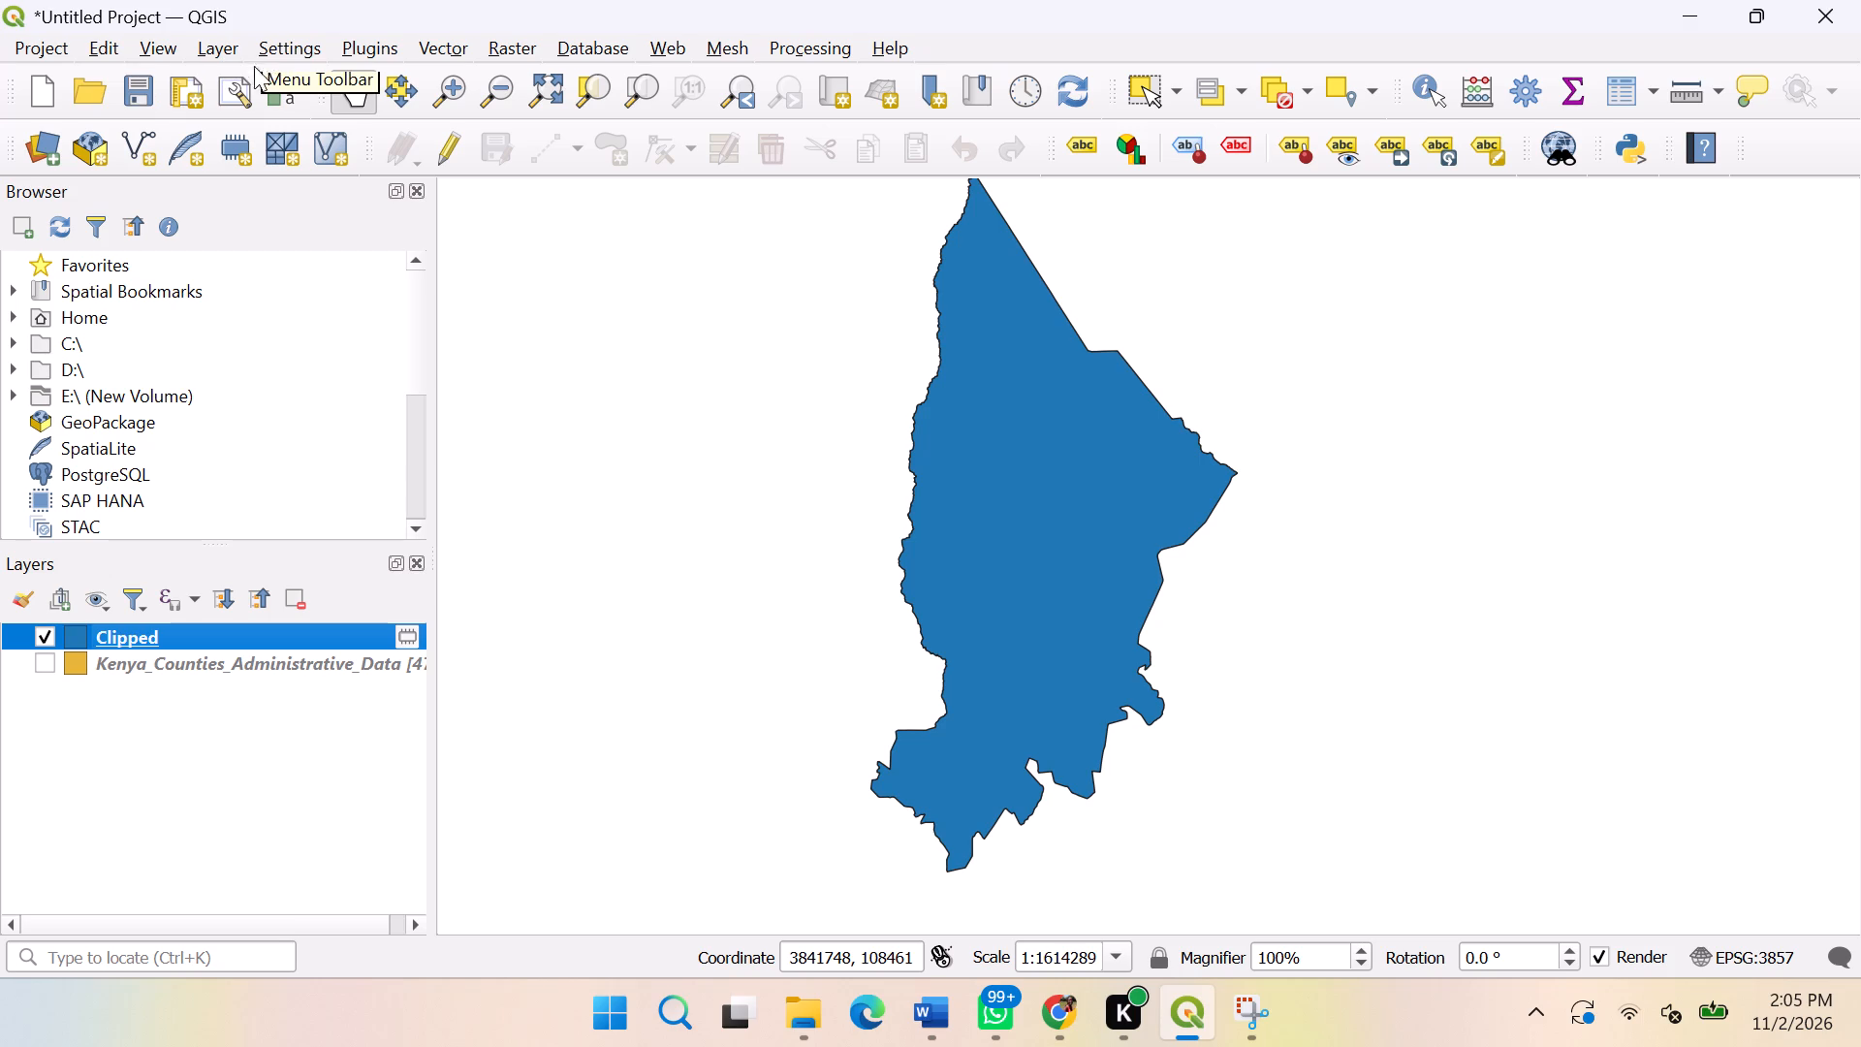
pyautogui.click(46, 674)
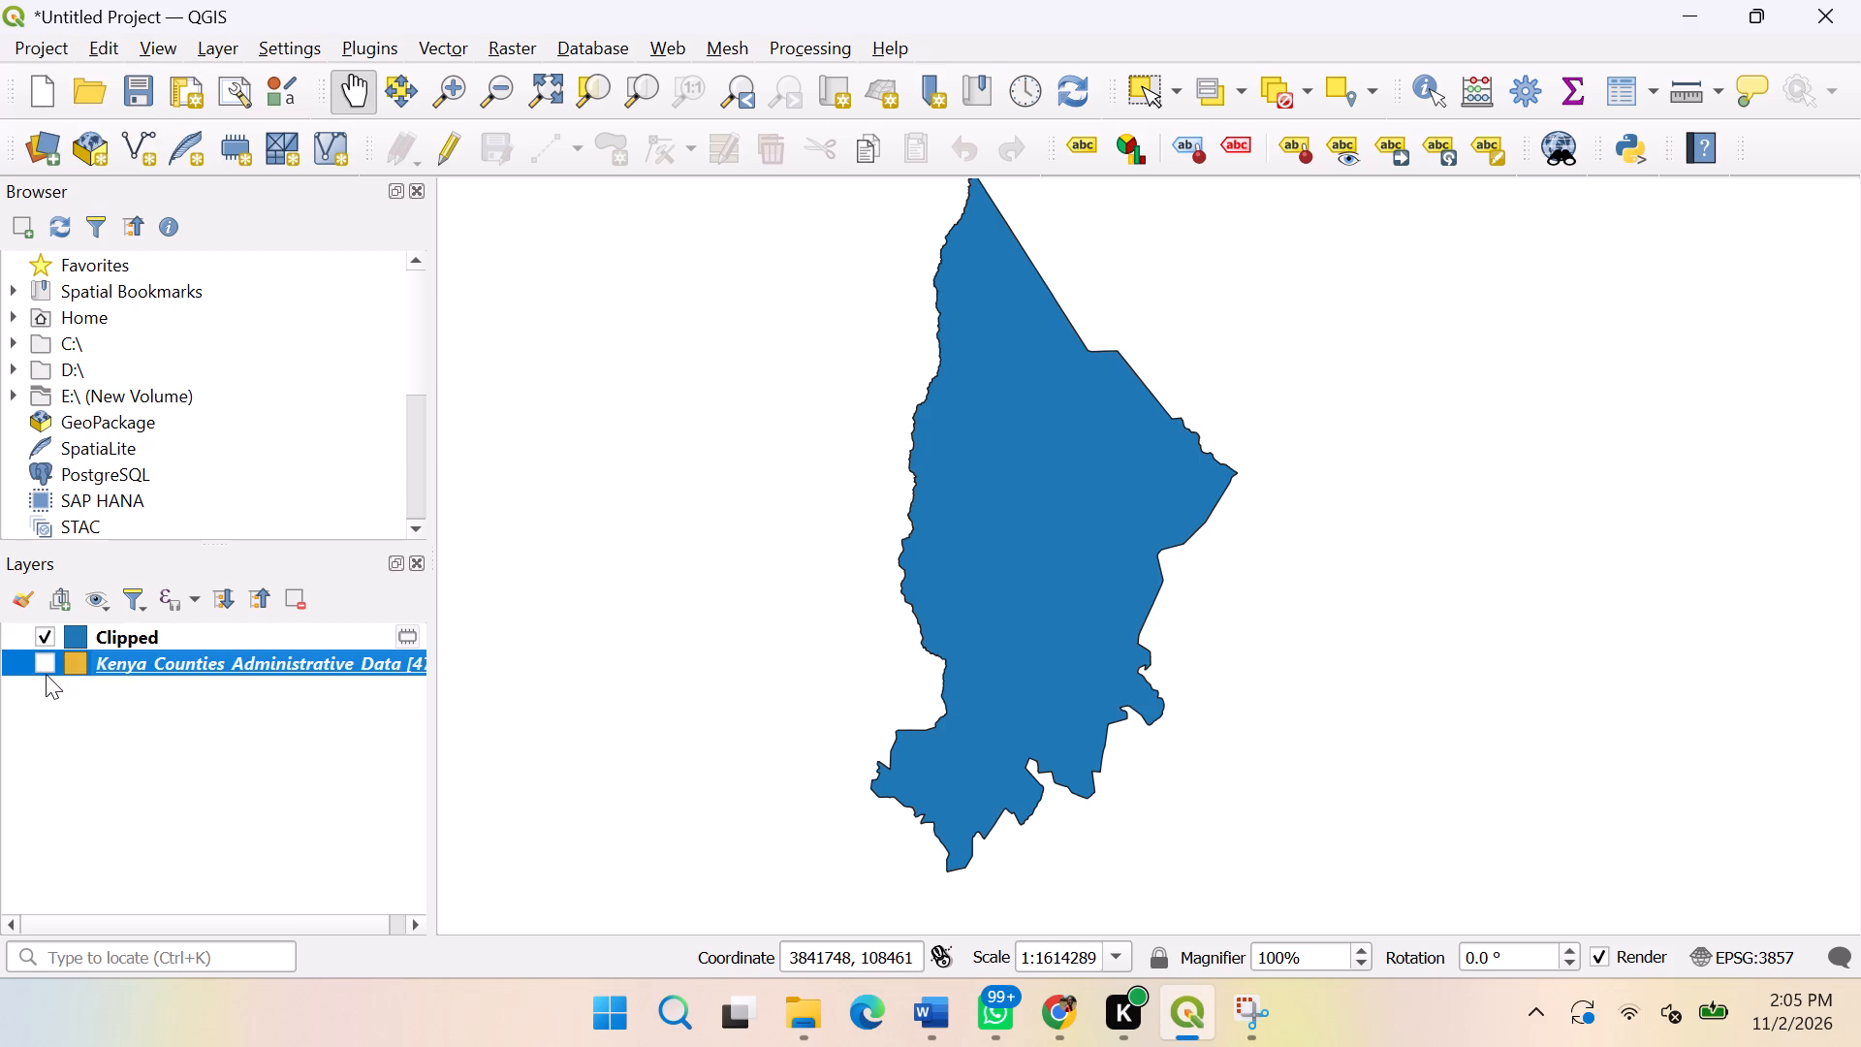
pyautogui.click(46, 660)
# Zoom the map to the full extent of the Kenya_Counties_Administrative_Data layer.
pyautogui.scroll(-3, 905, 630)
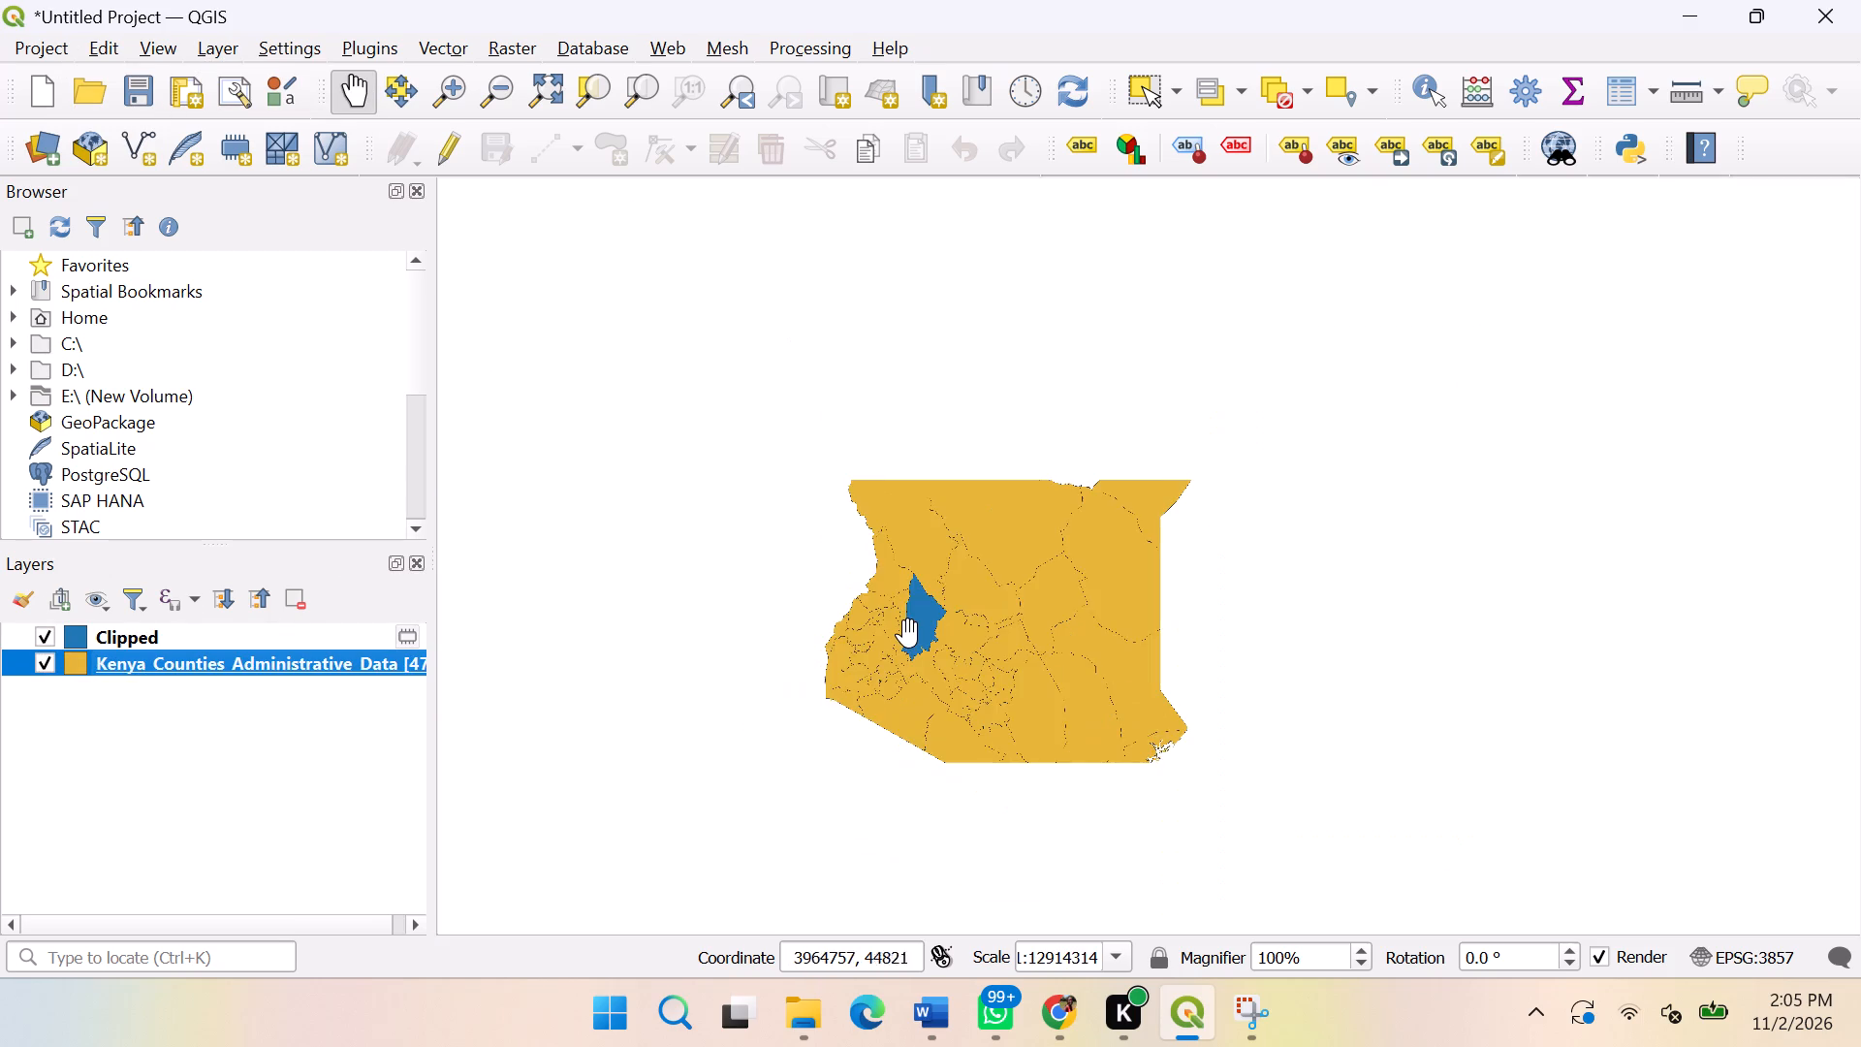
pyautogui.scroll(1, 923, 648)
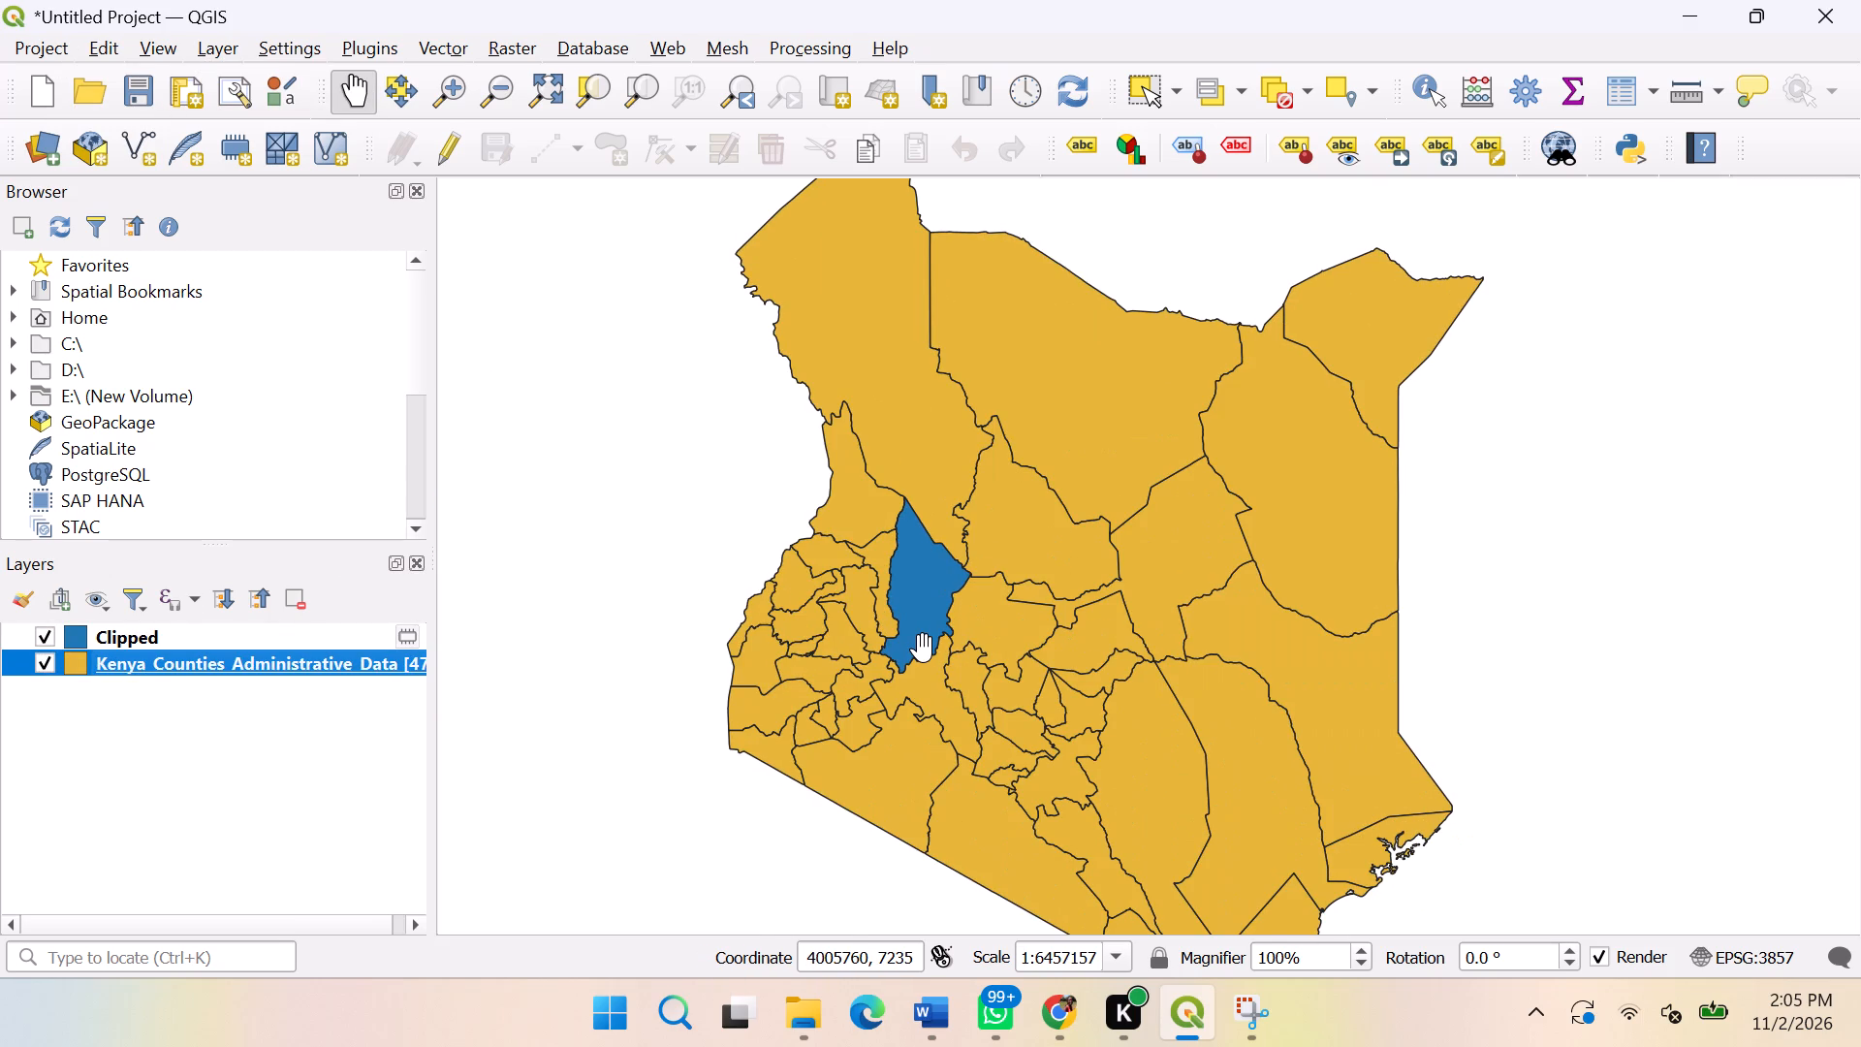
pyautogui.scroll(1, 923, 648)
pyautogui.scroll(-1, 923, 648)
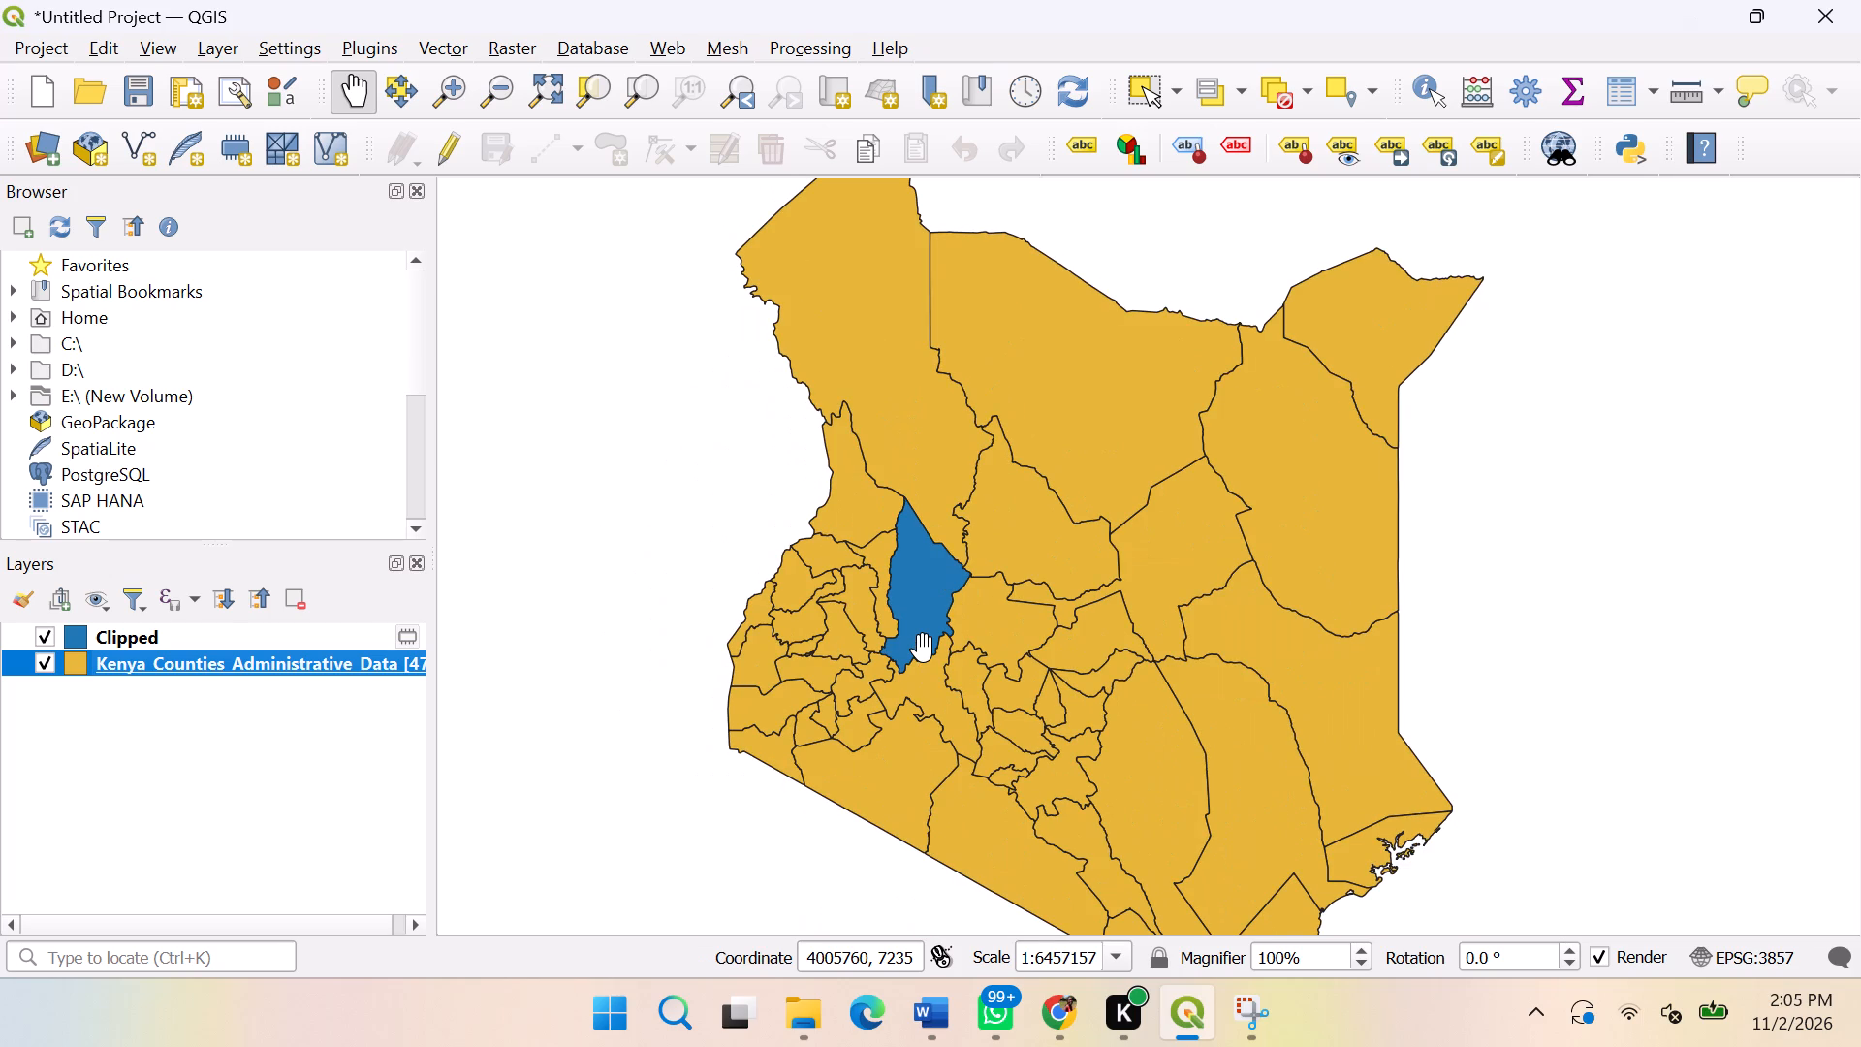
pyautogui.moveTo(930, 670); pyautogui.dragTo(863, 625)
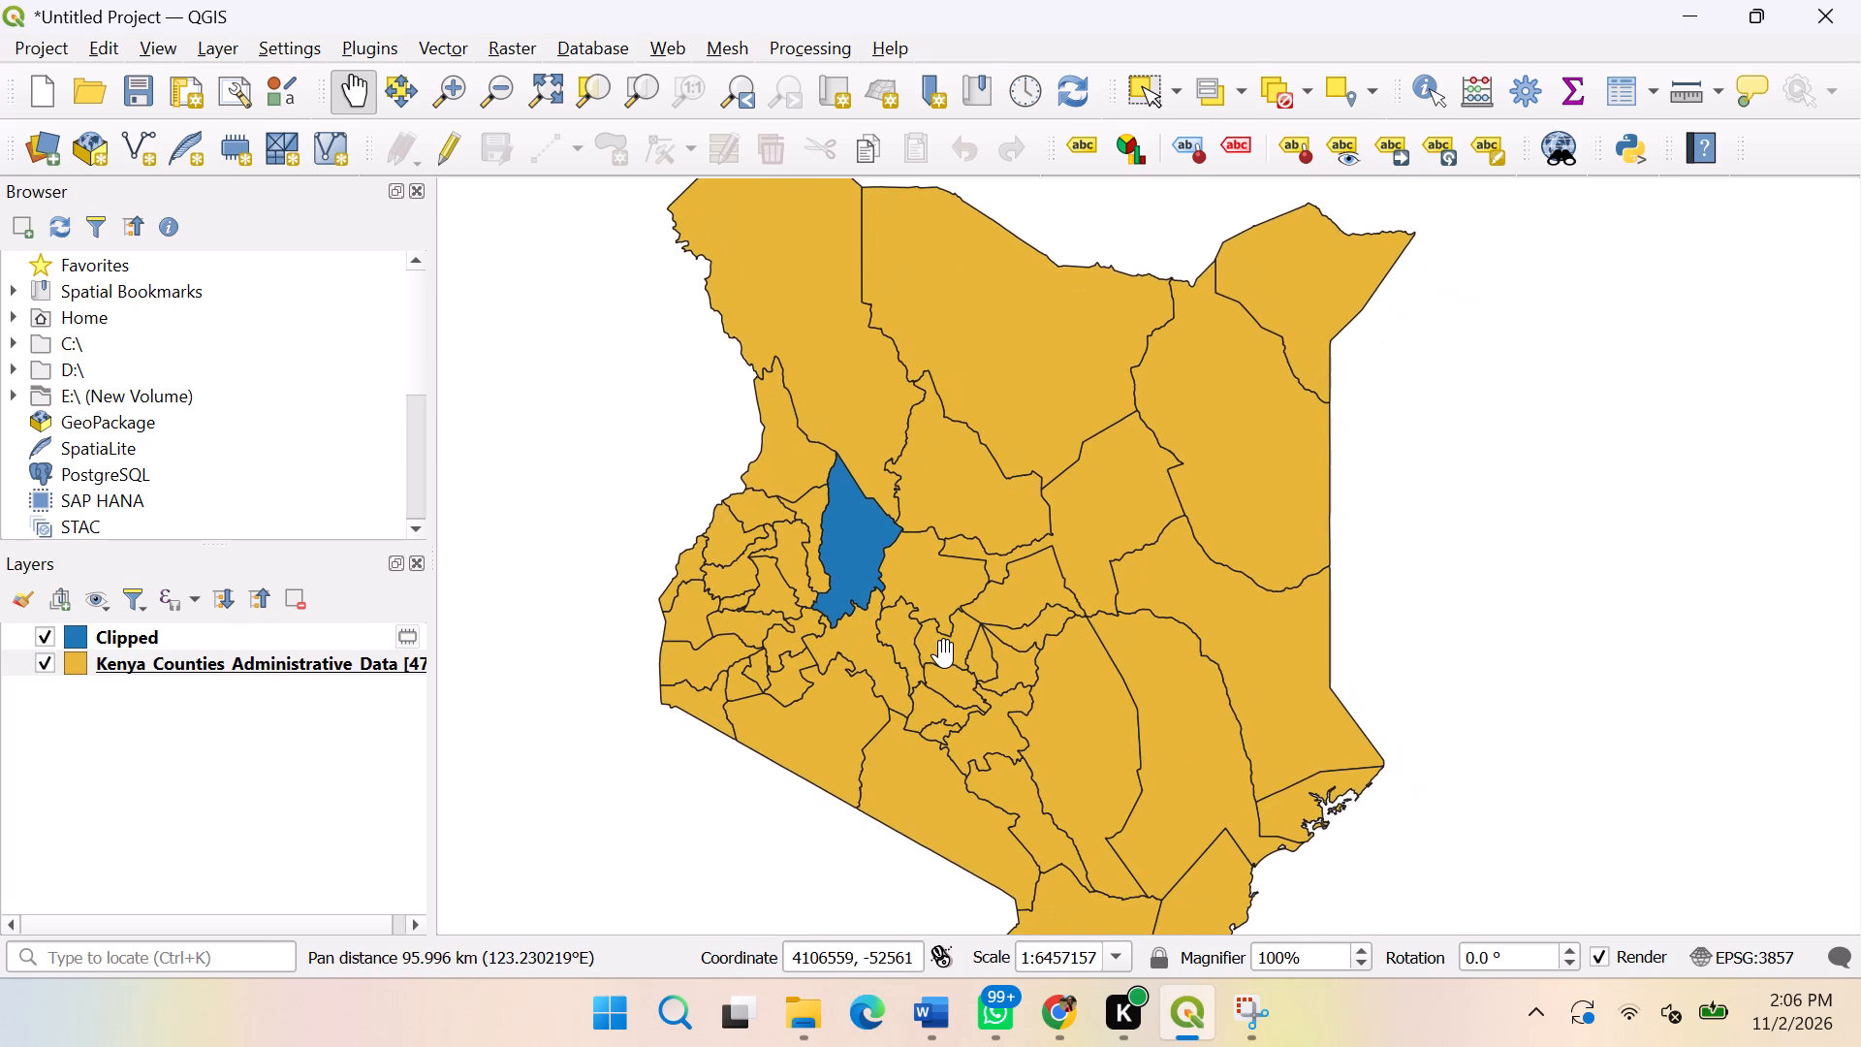
pyautogui.scroll(-1, 944, 653)
pyautogui.moveTo(974, 666); pyautogui.dragTo(999, 621)
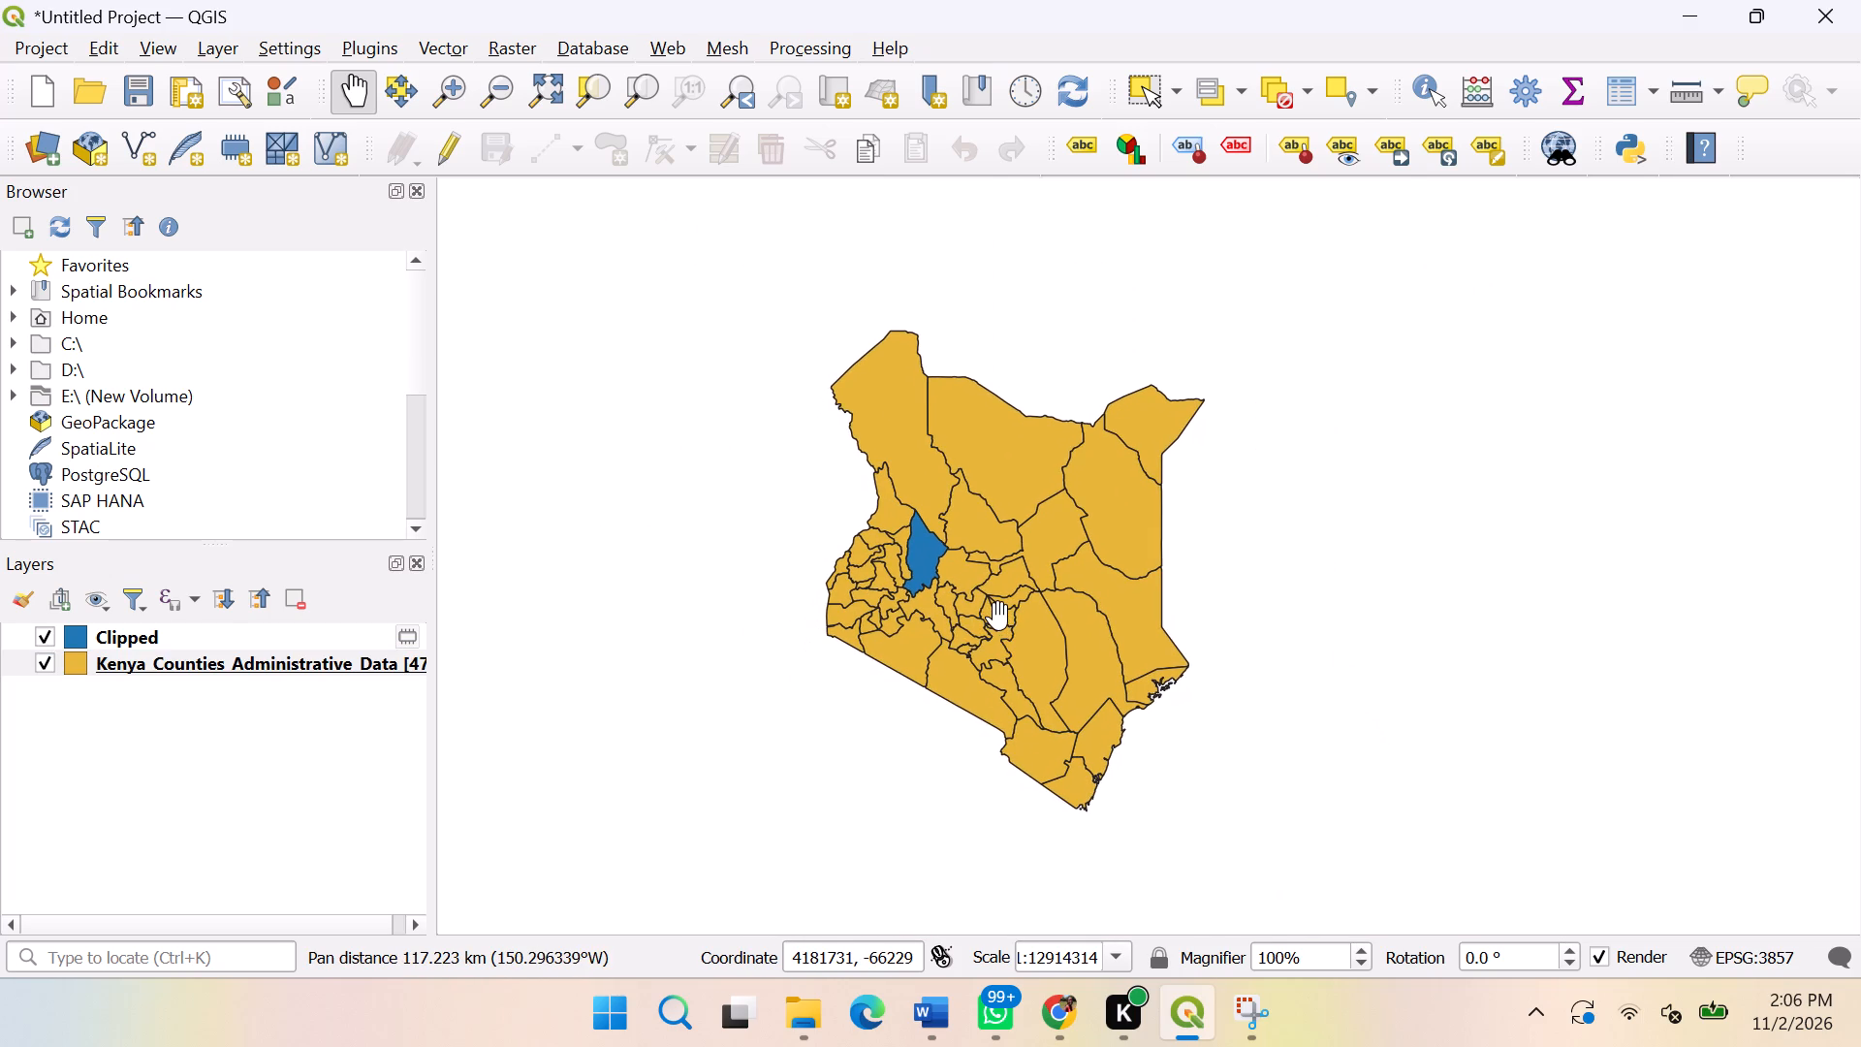
pyautogui.scroll(1, 998, 616)
pyautogui.scroll(-1, 993, 613)
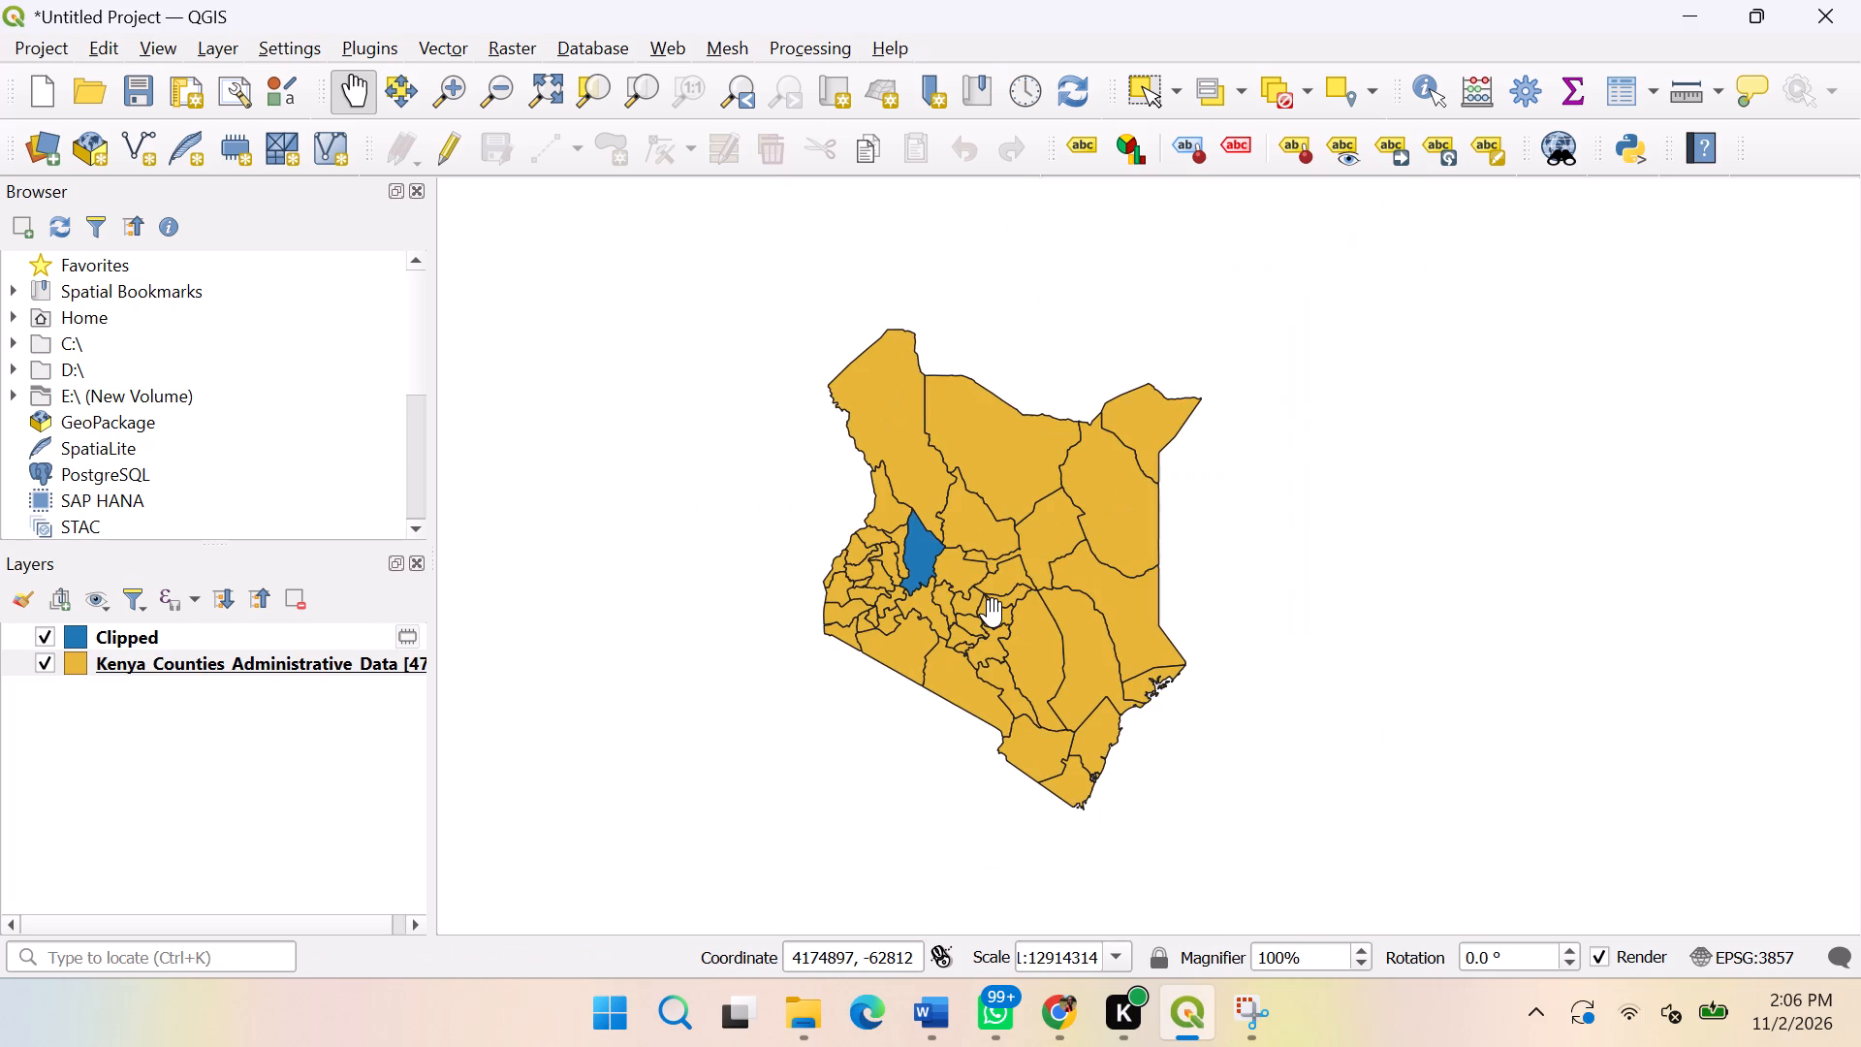
pyautogui.rightClick(166, 660)
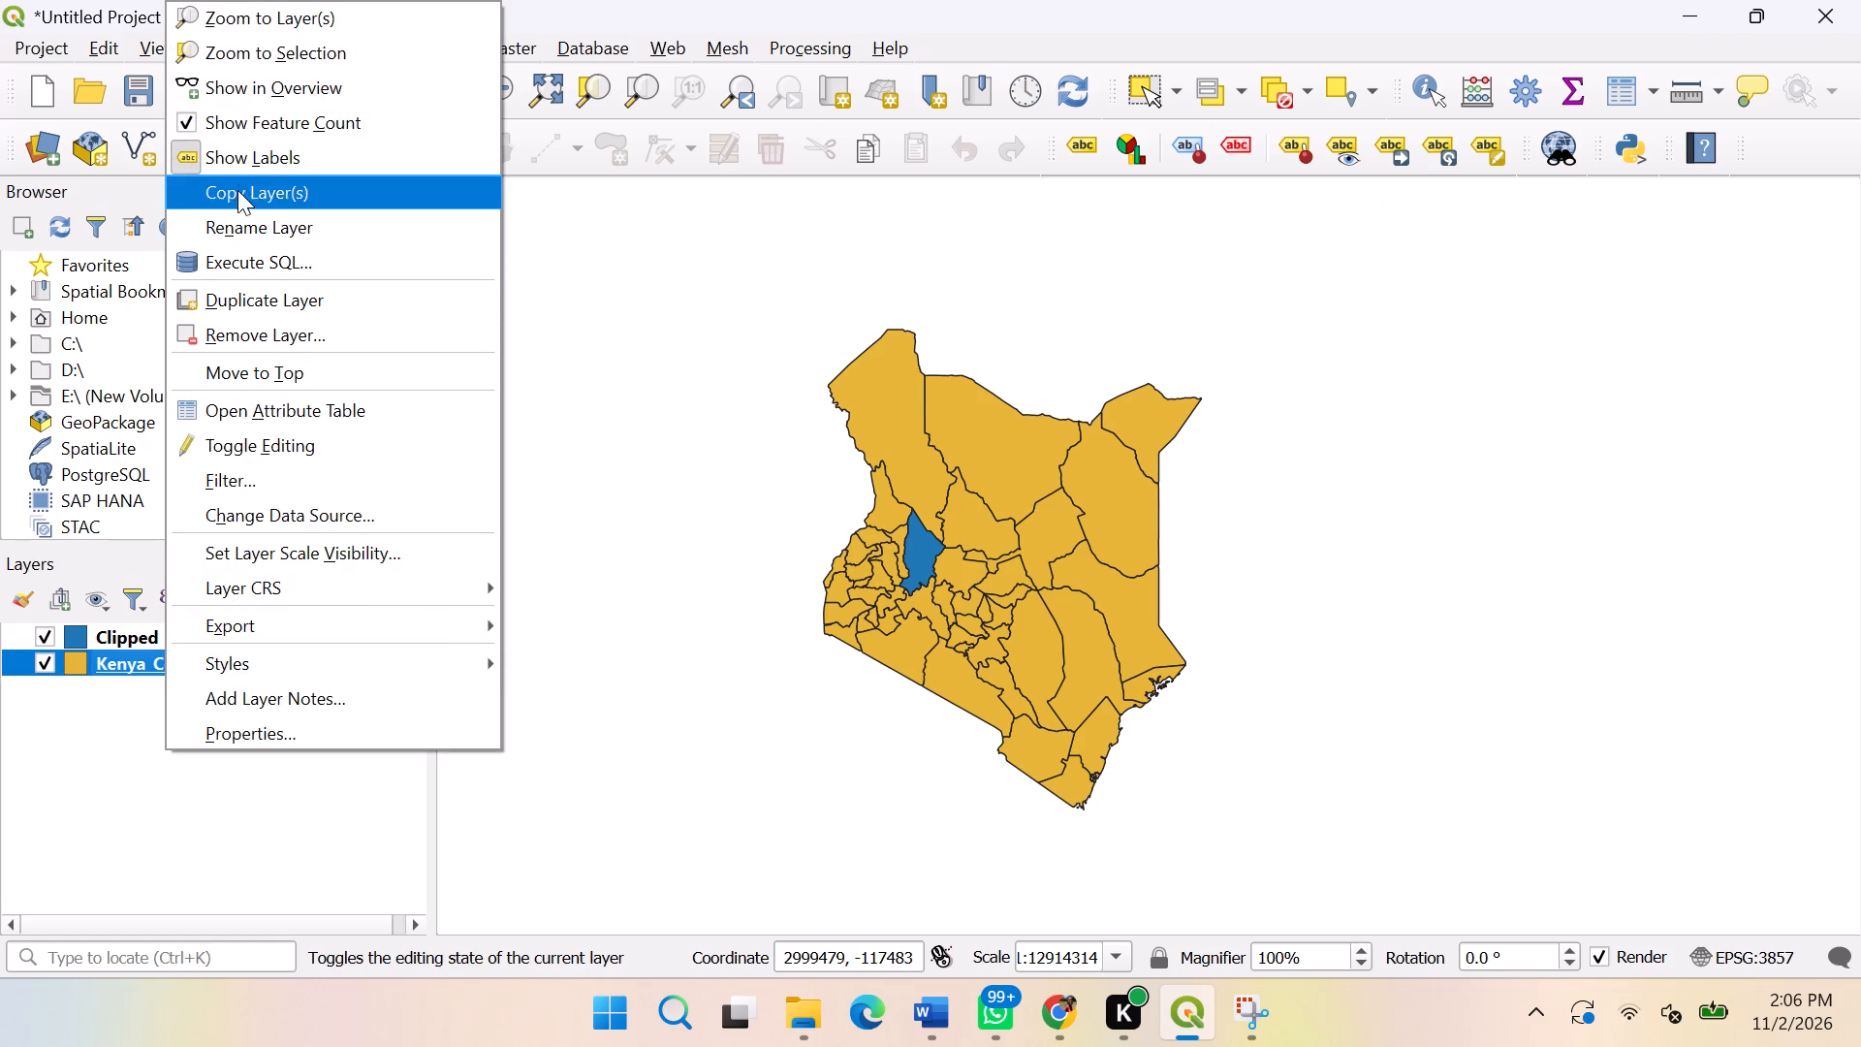
pyautogui.click(263, 24)
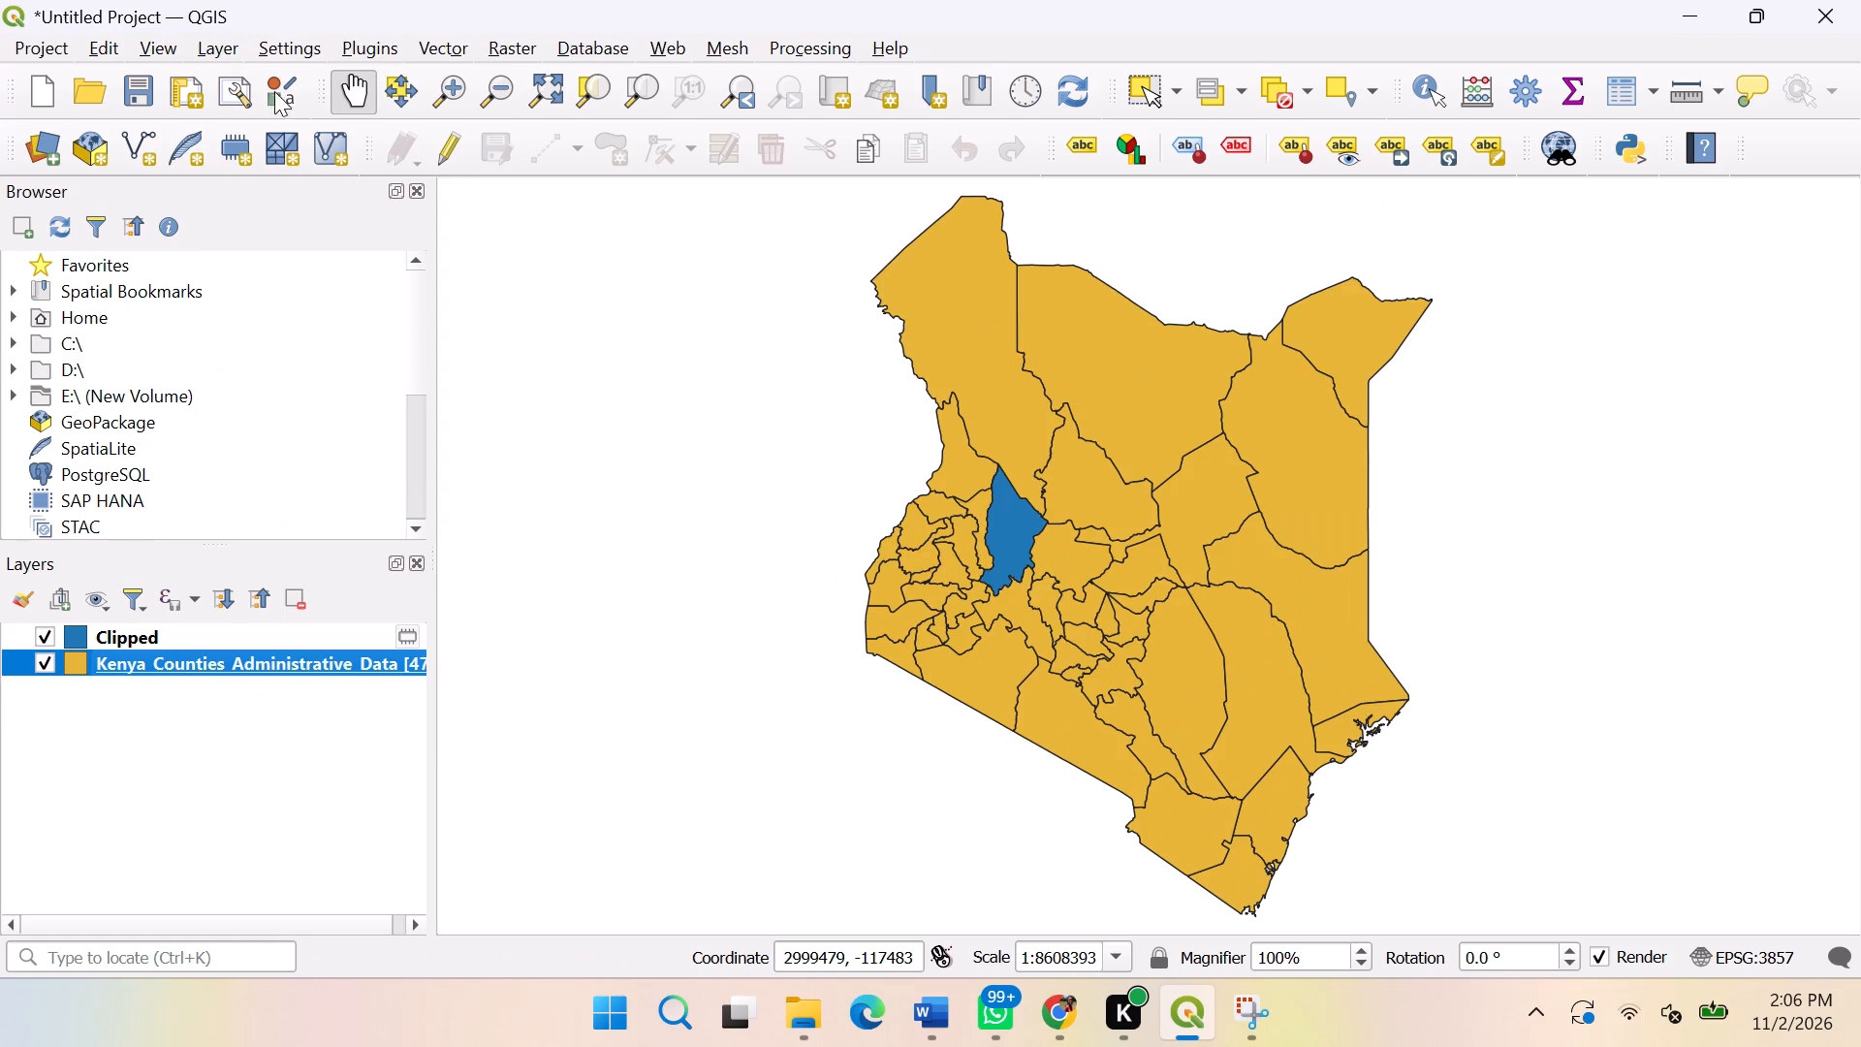
# Set the Kenya_Counties_Administrative_Data layer's fill colour to white in its symbology and apply it.
pyautogui.rightClick(119, 662)
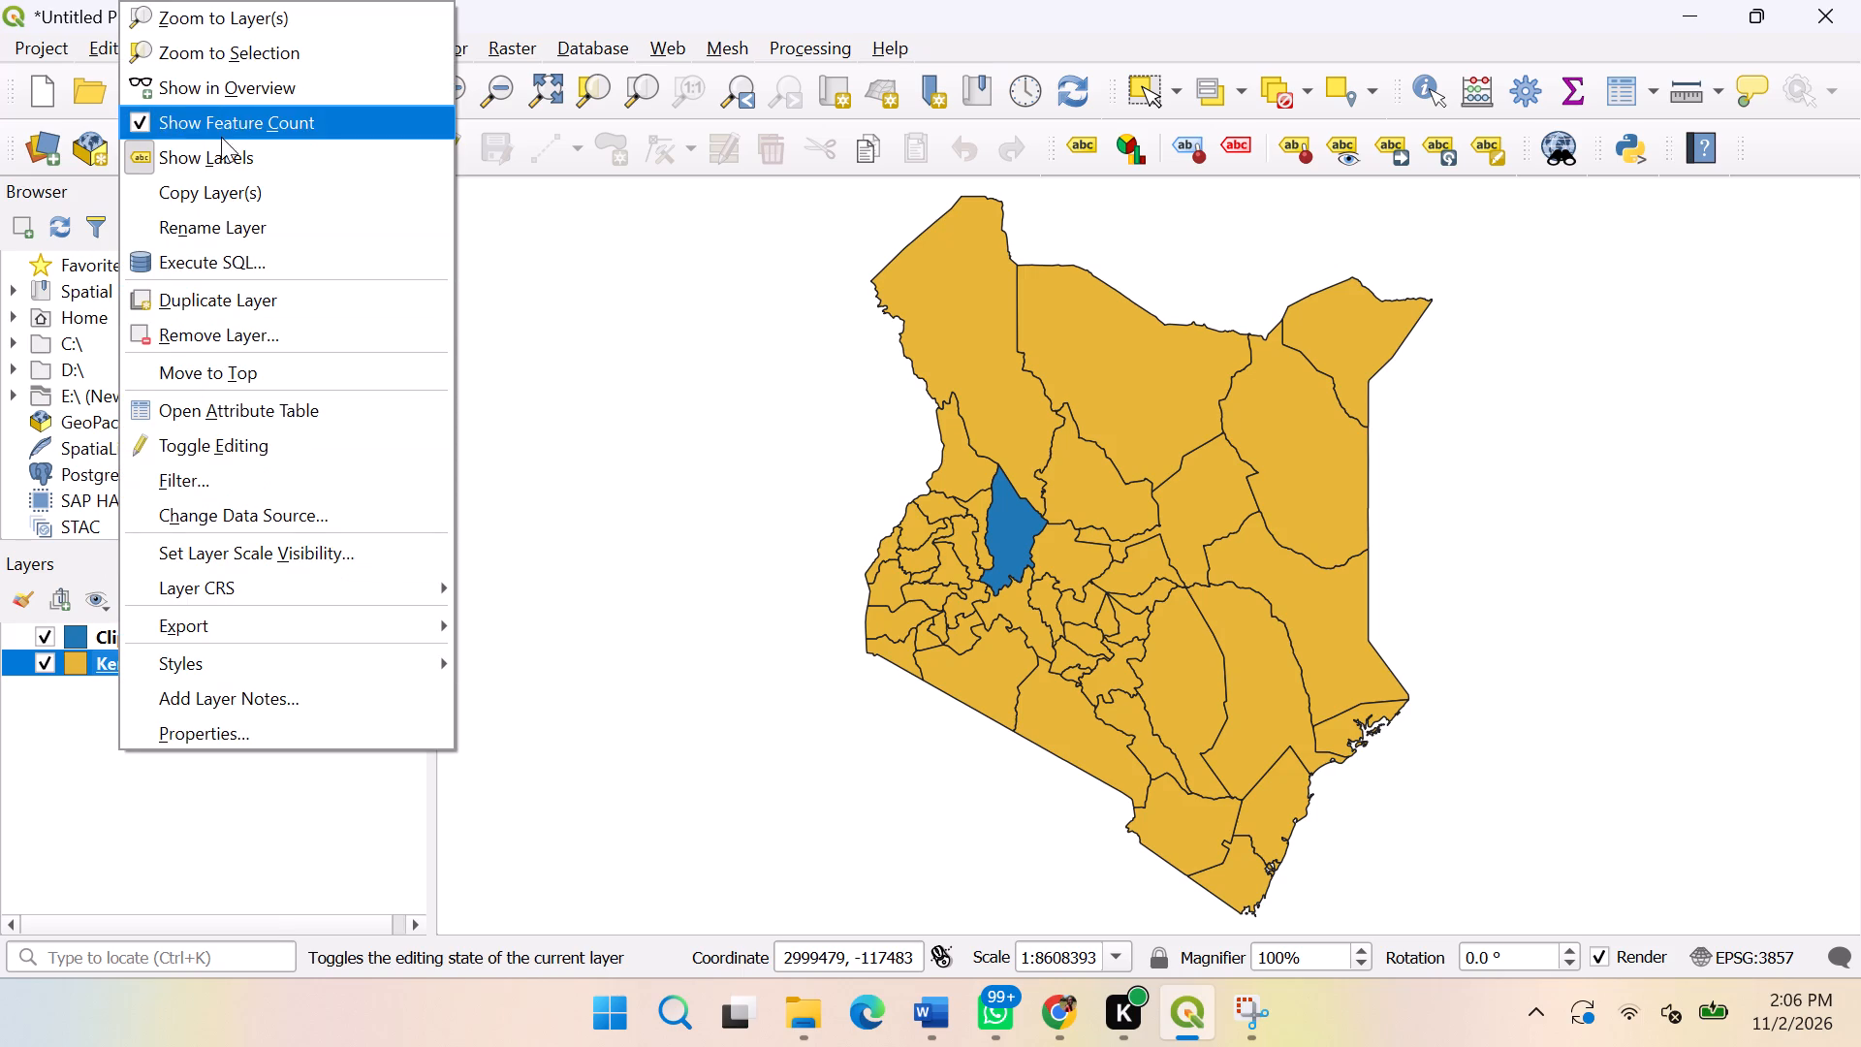
pyautogui.click(157, 723)
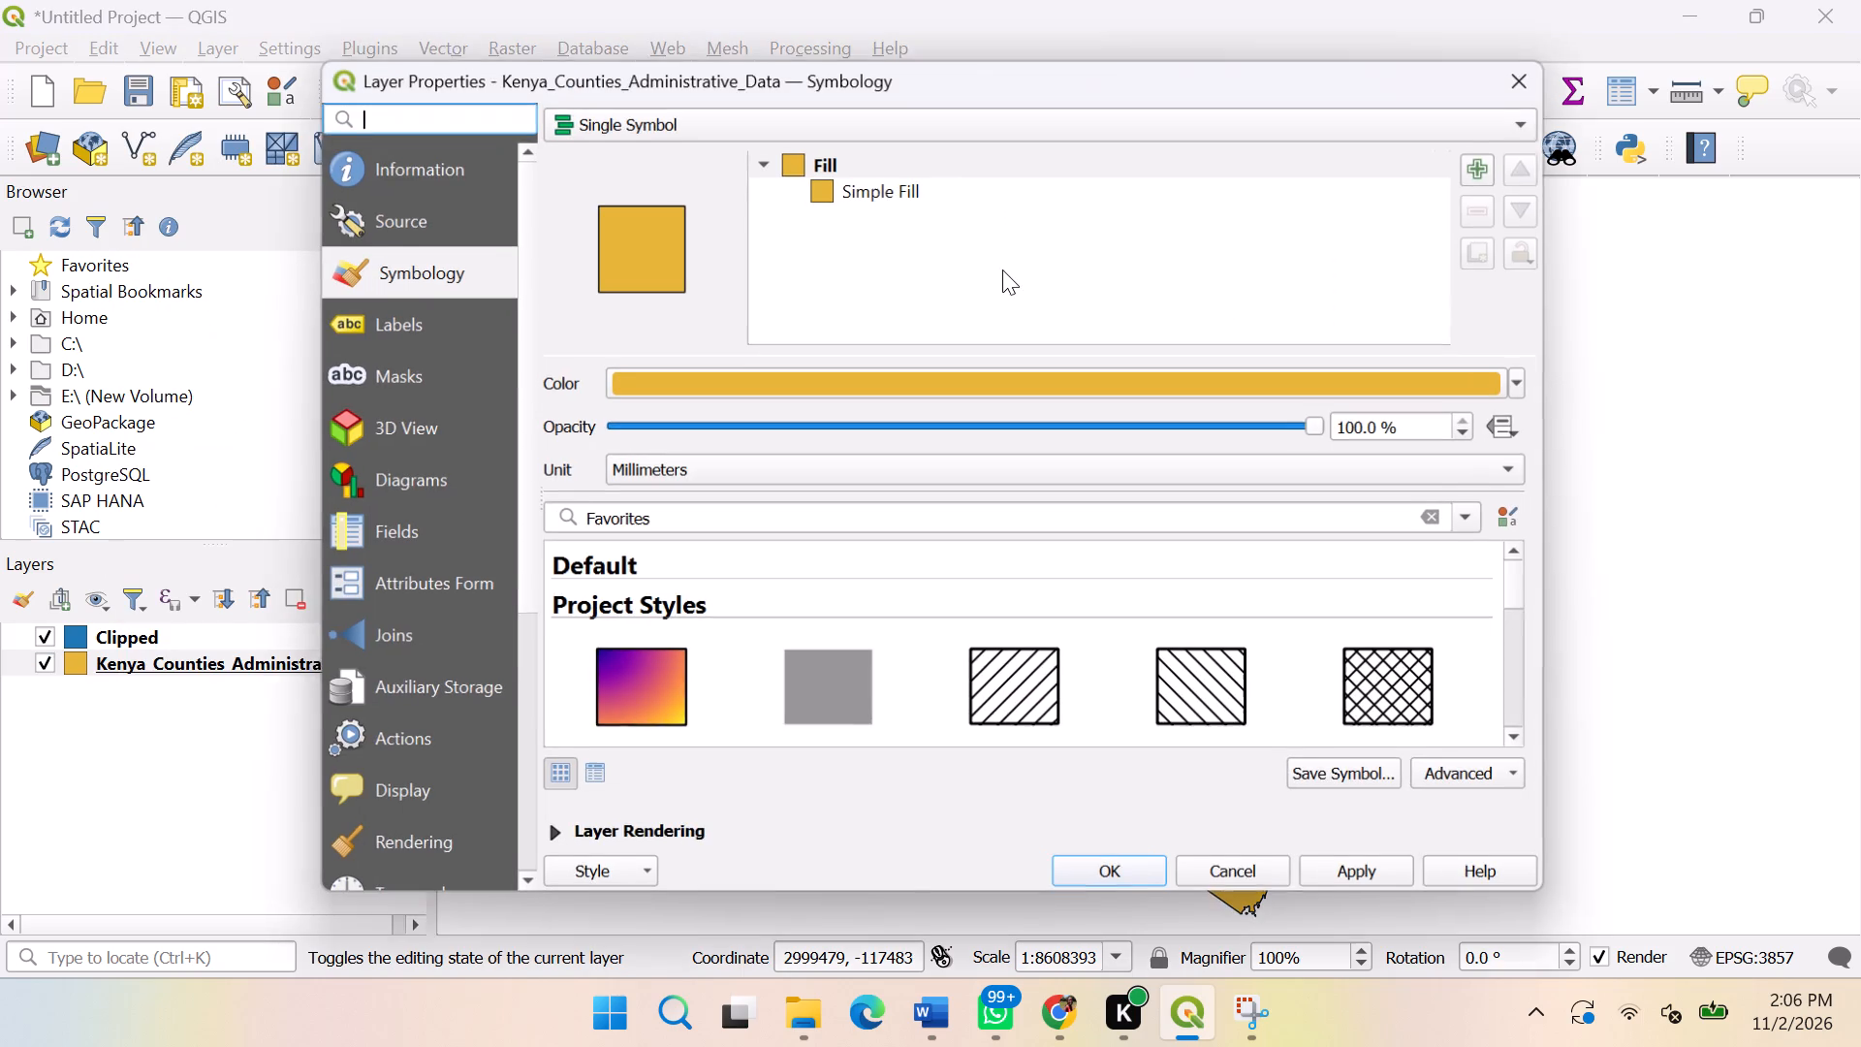
pyautogui.click(1527, 381)
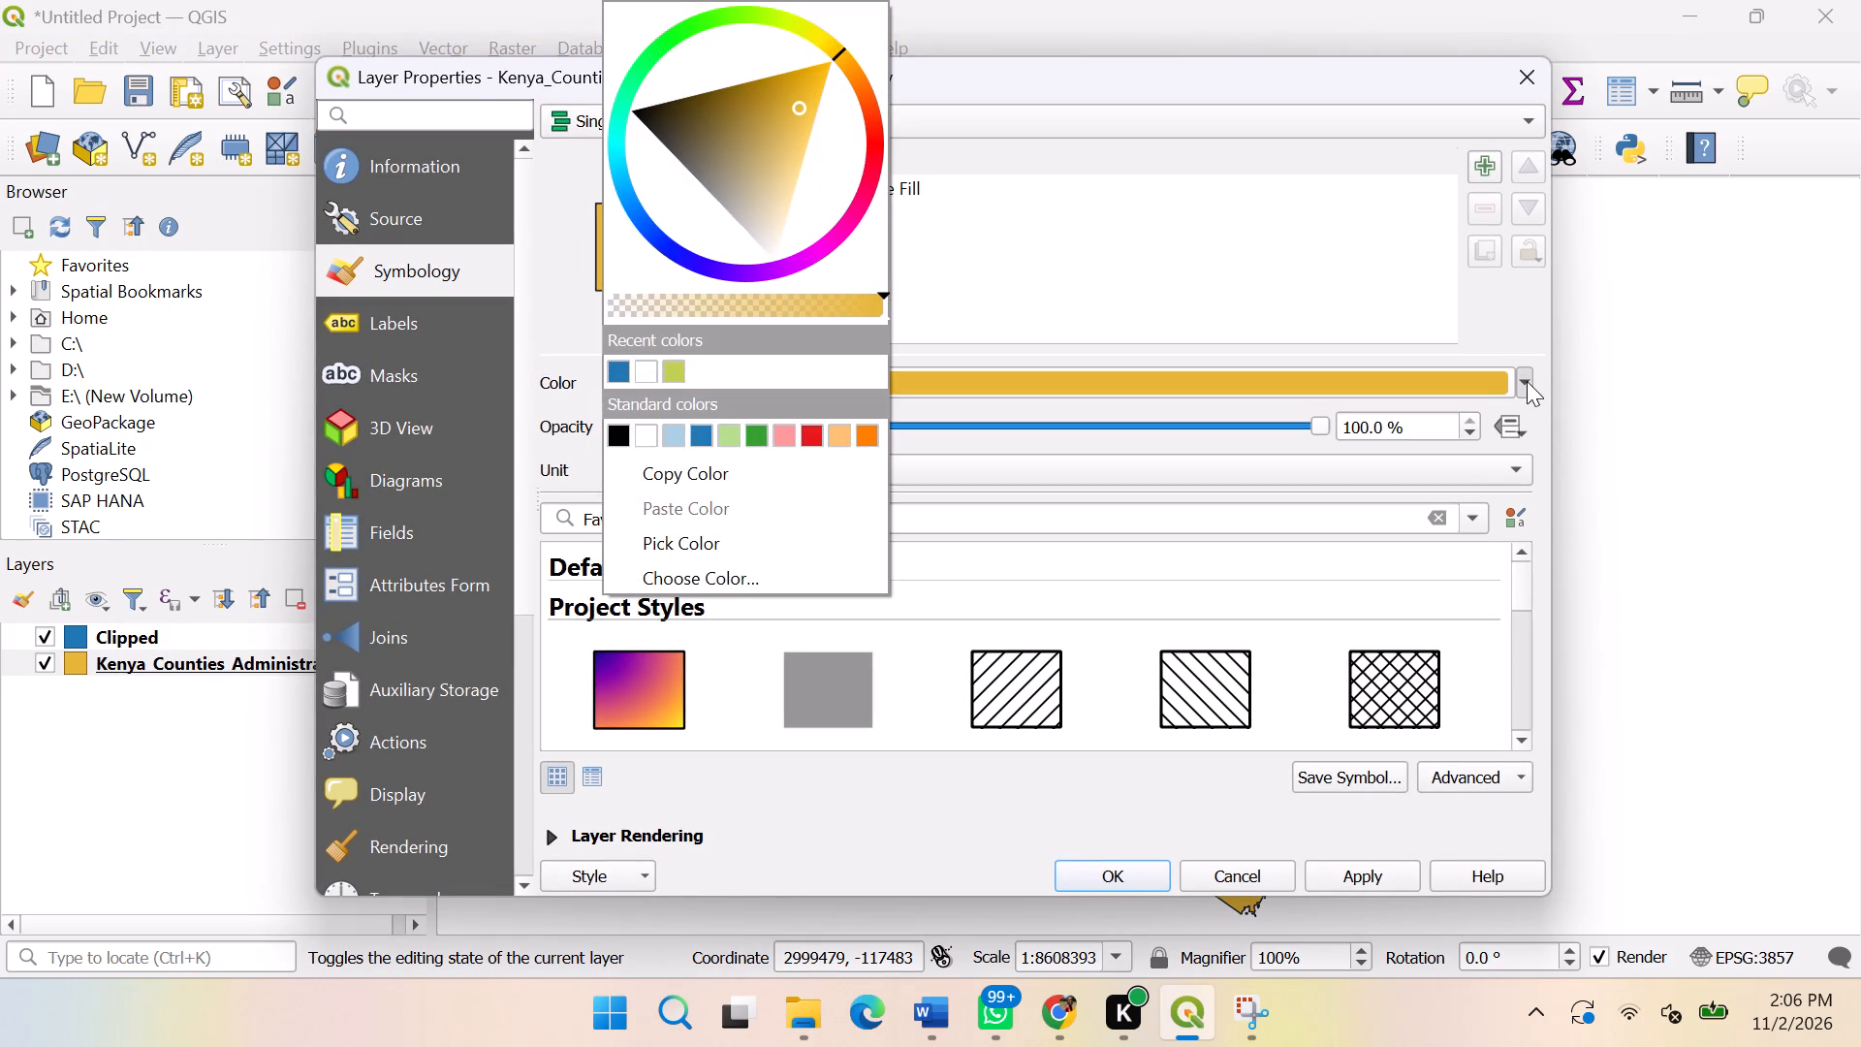
pyautogui.click(647, 438)
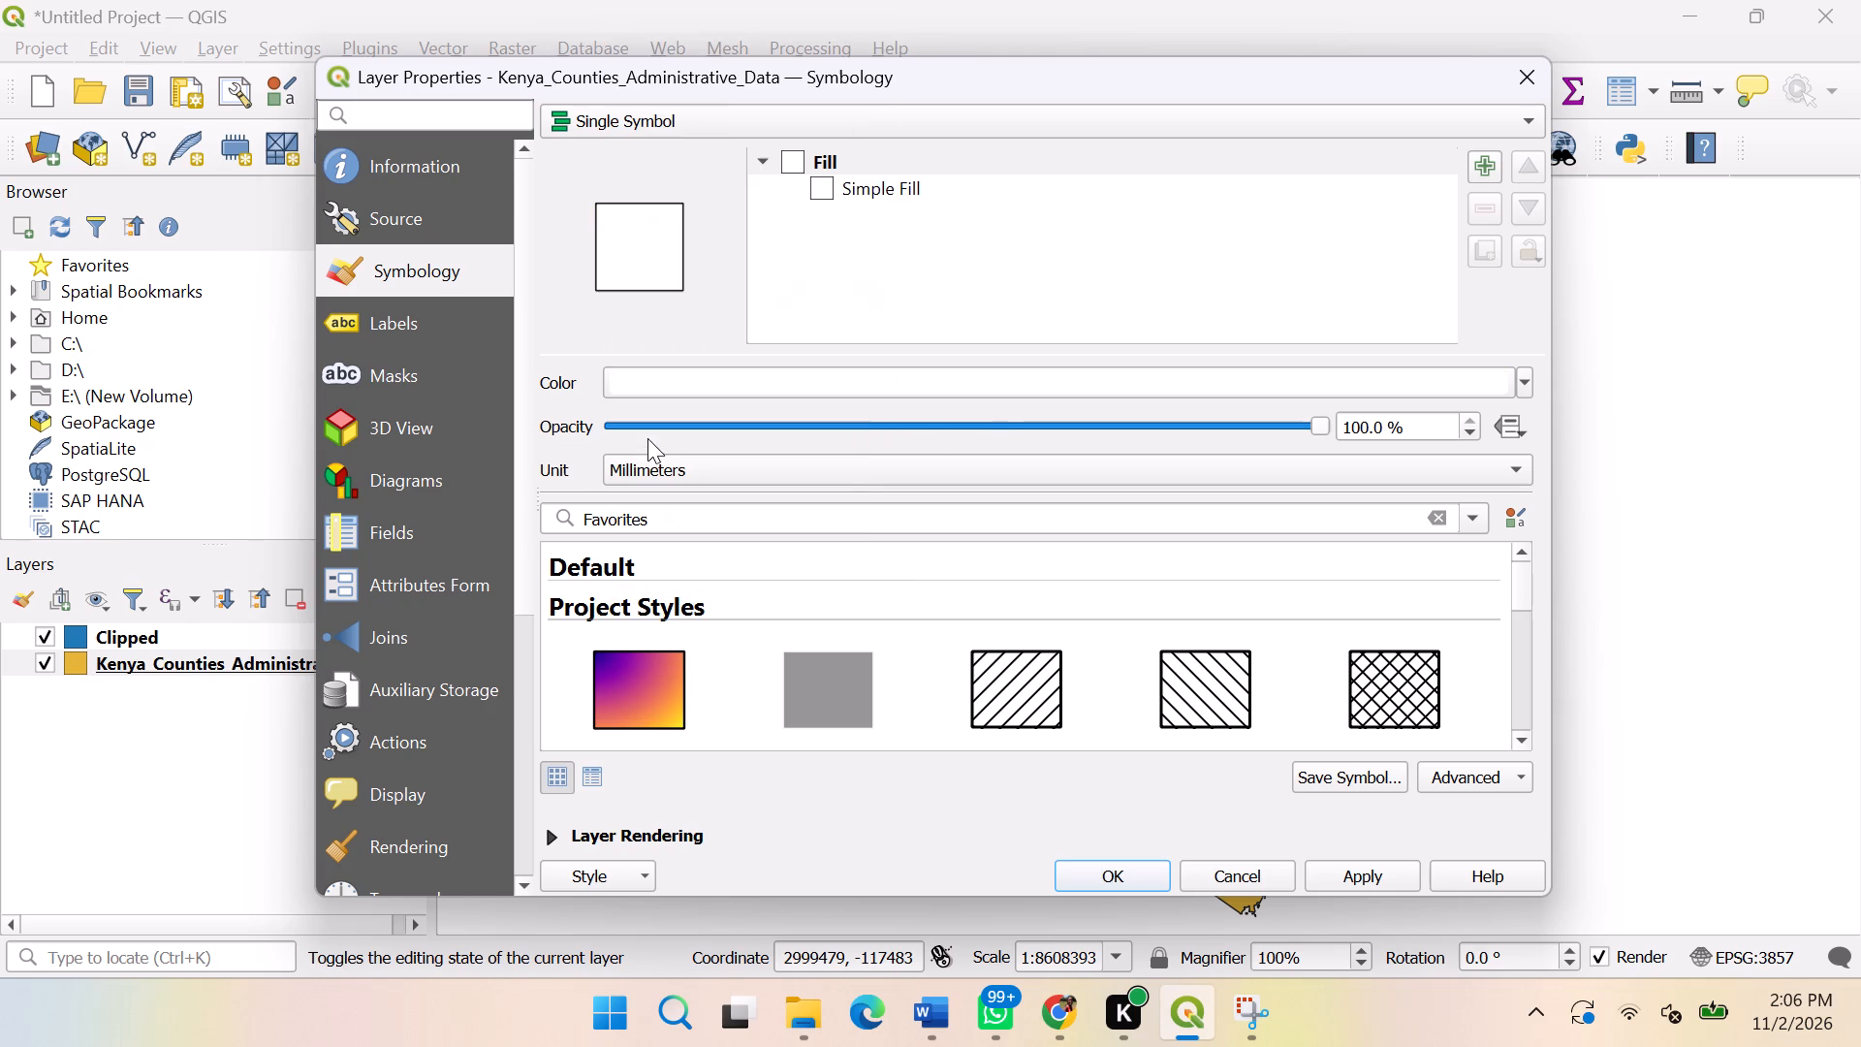
pyautogui.click(1351, 868)
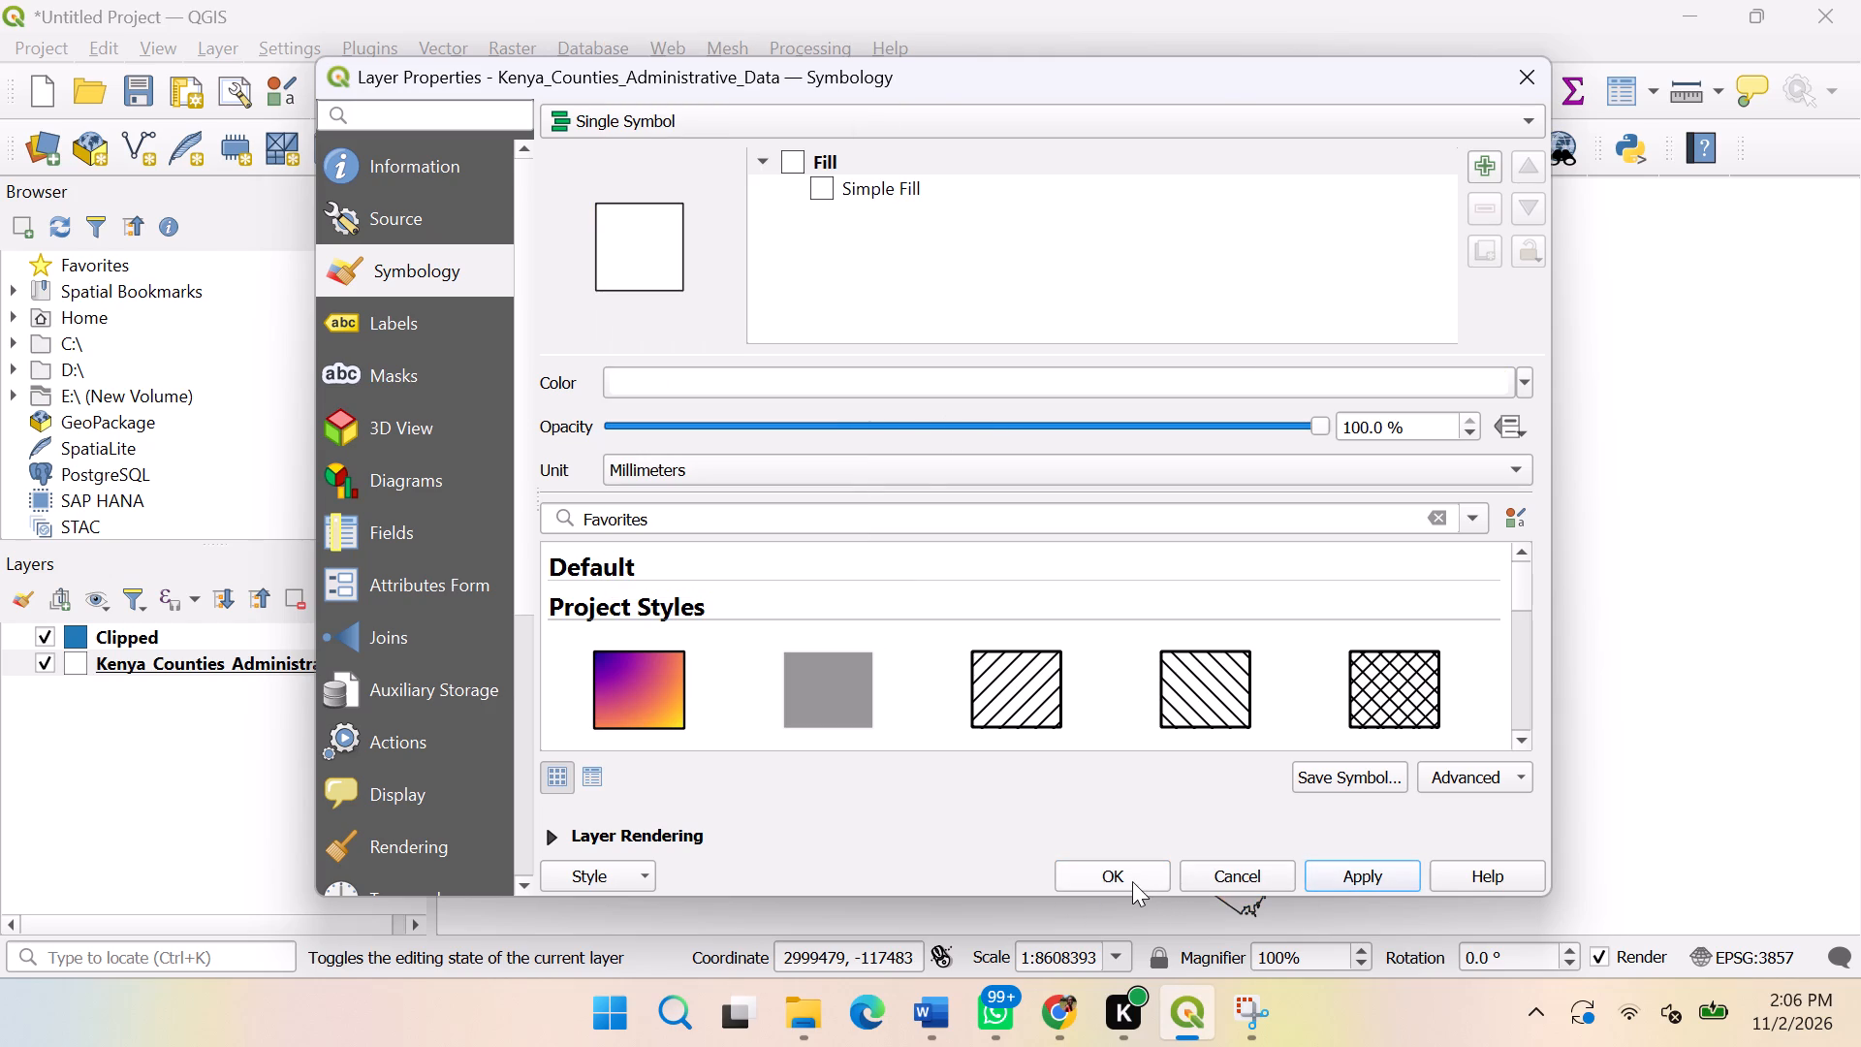
pyautogui.click(1132, 881)
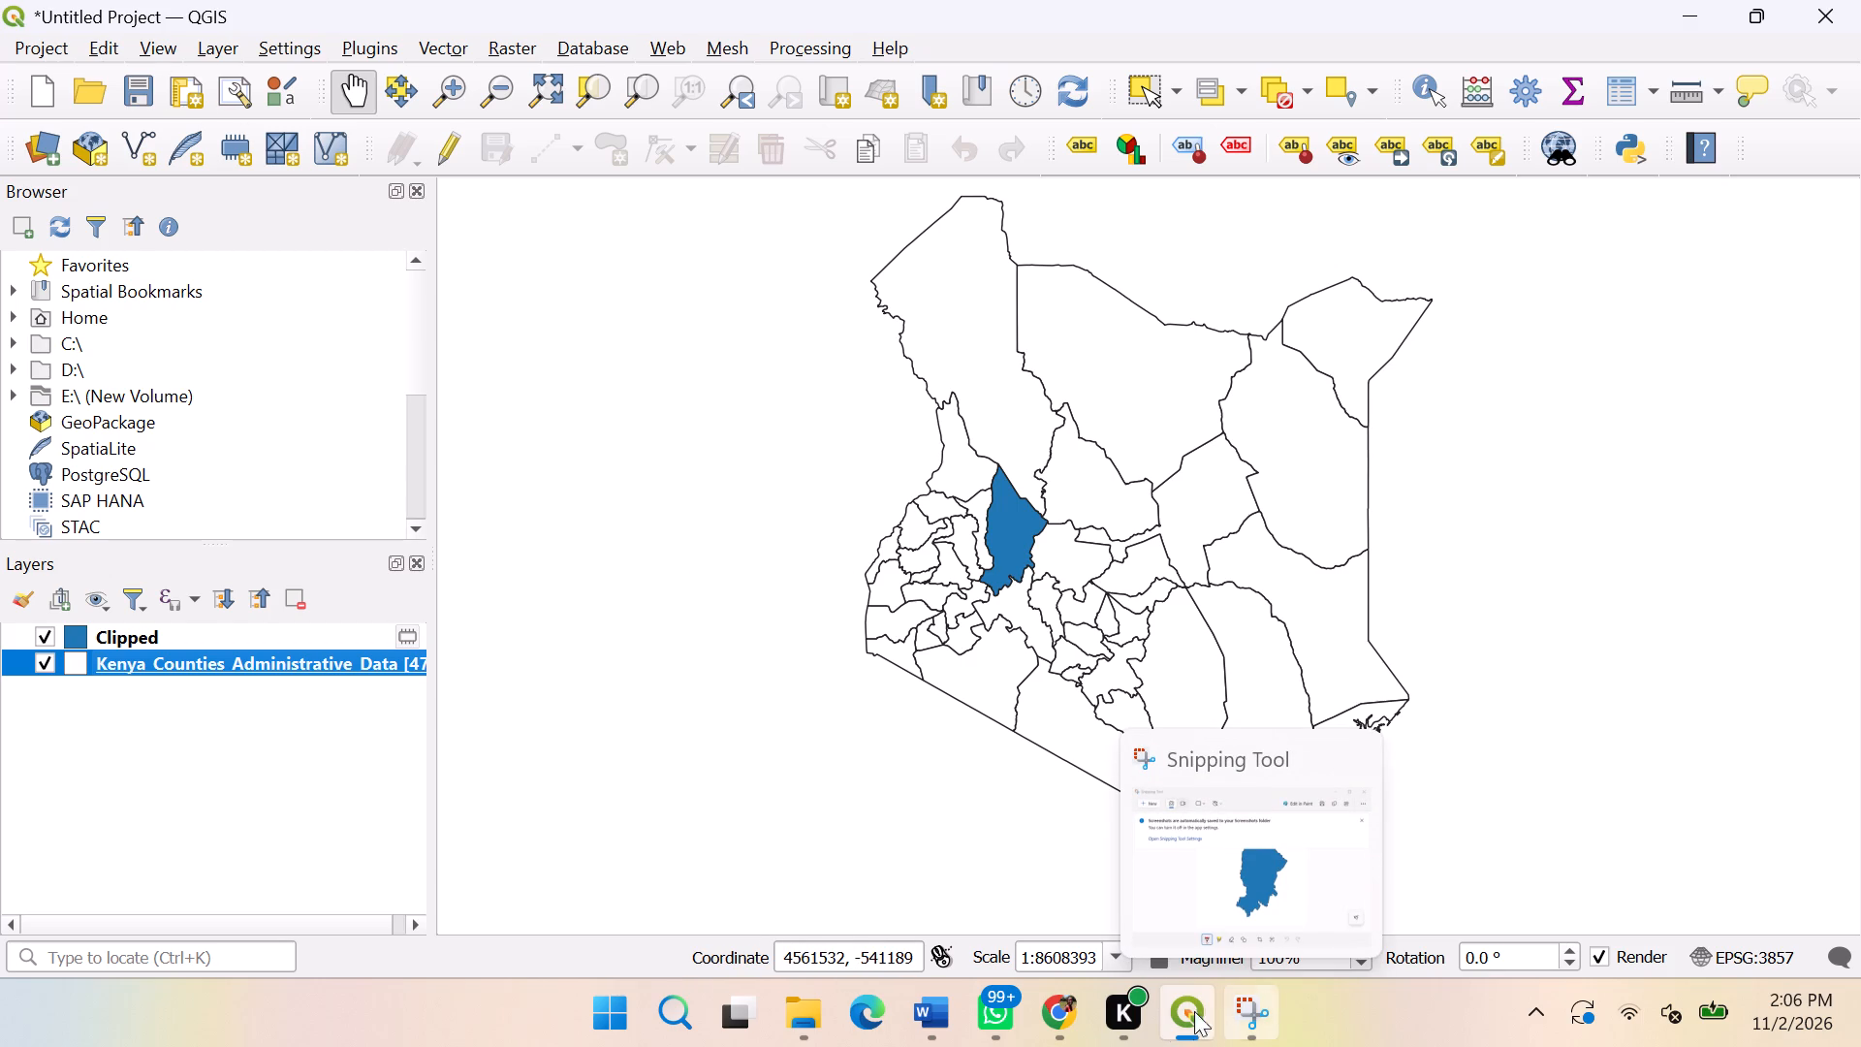
# Capture the whole Kenya county map with Snipping Tool and copy the snip to the clipboard.
pyautogui.click(1241, 1010)
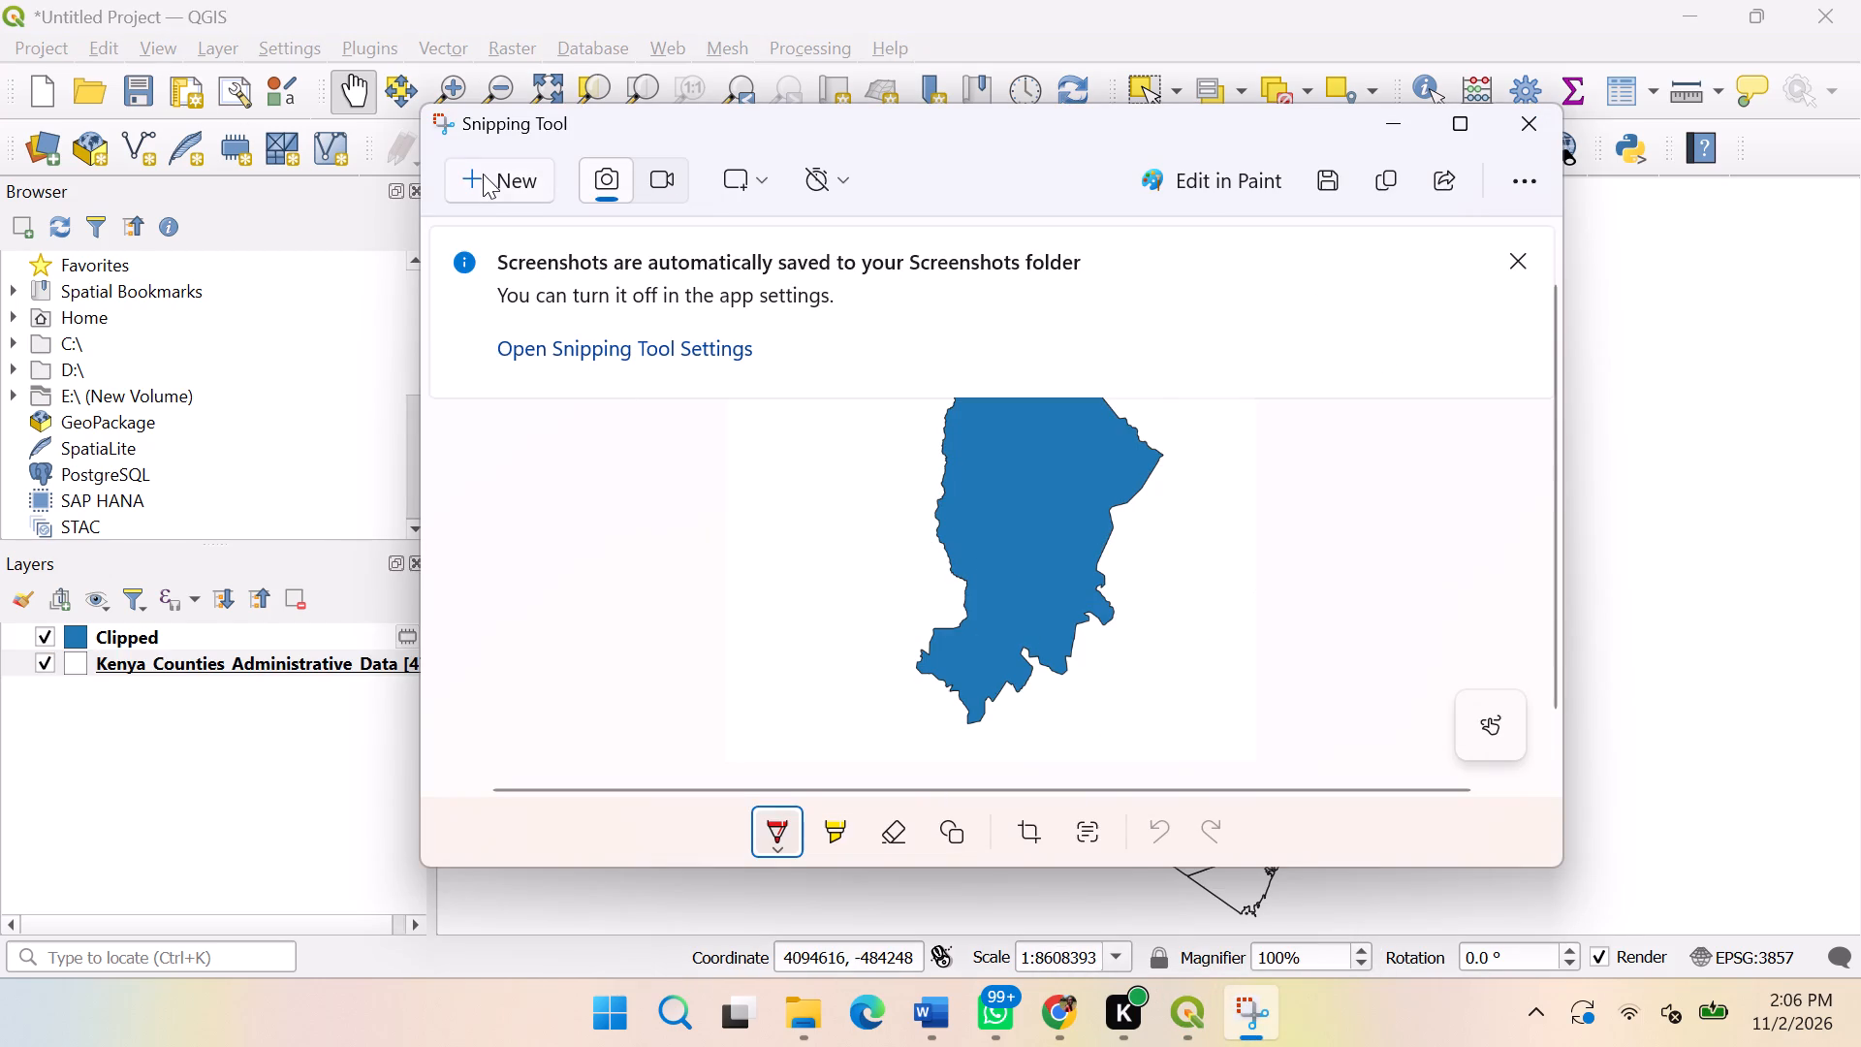
pyautogui.click(489, 179)
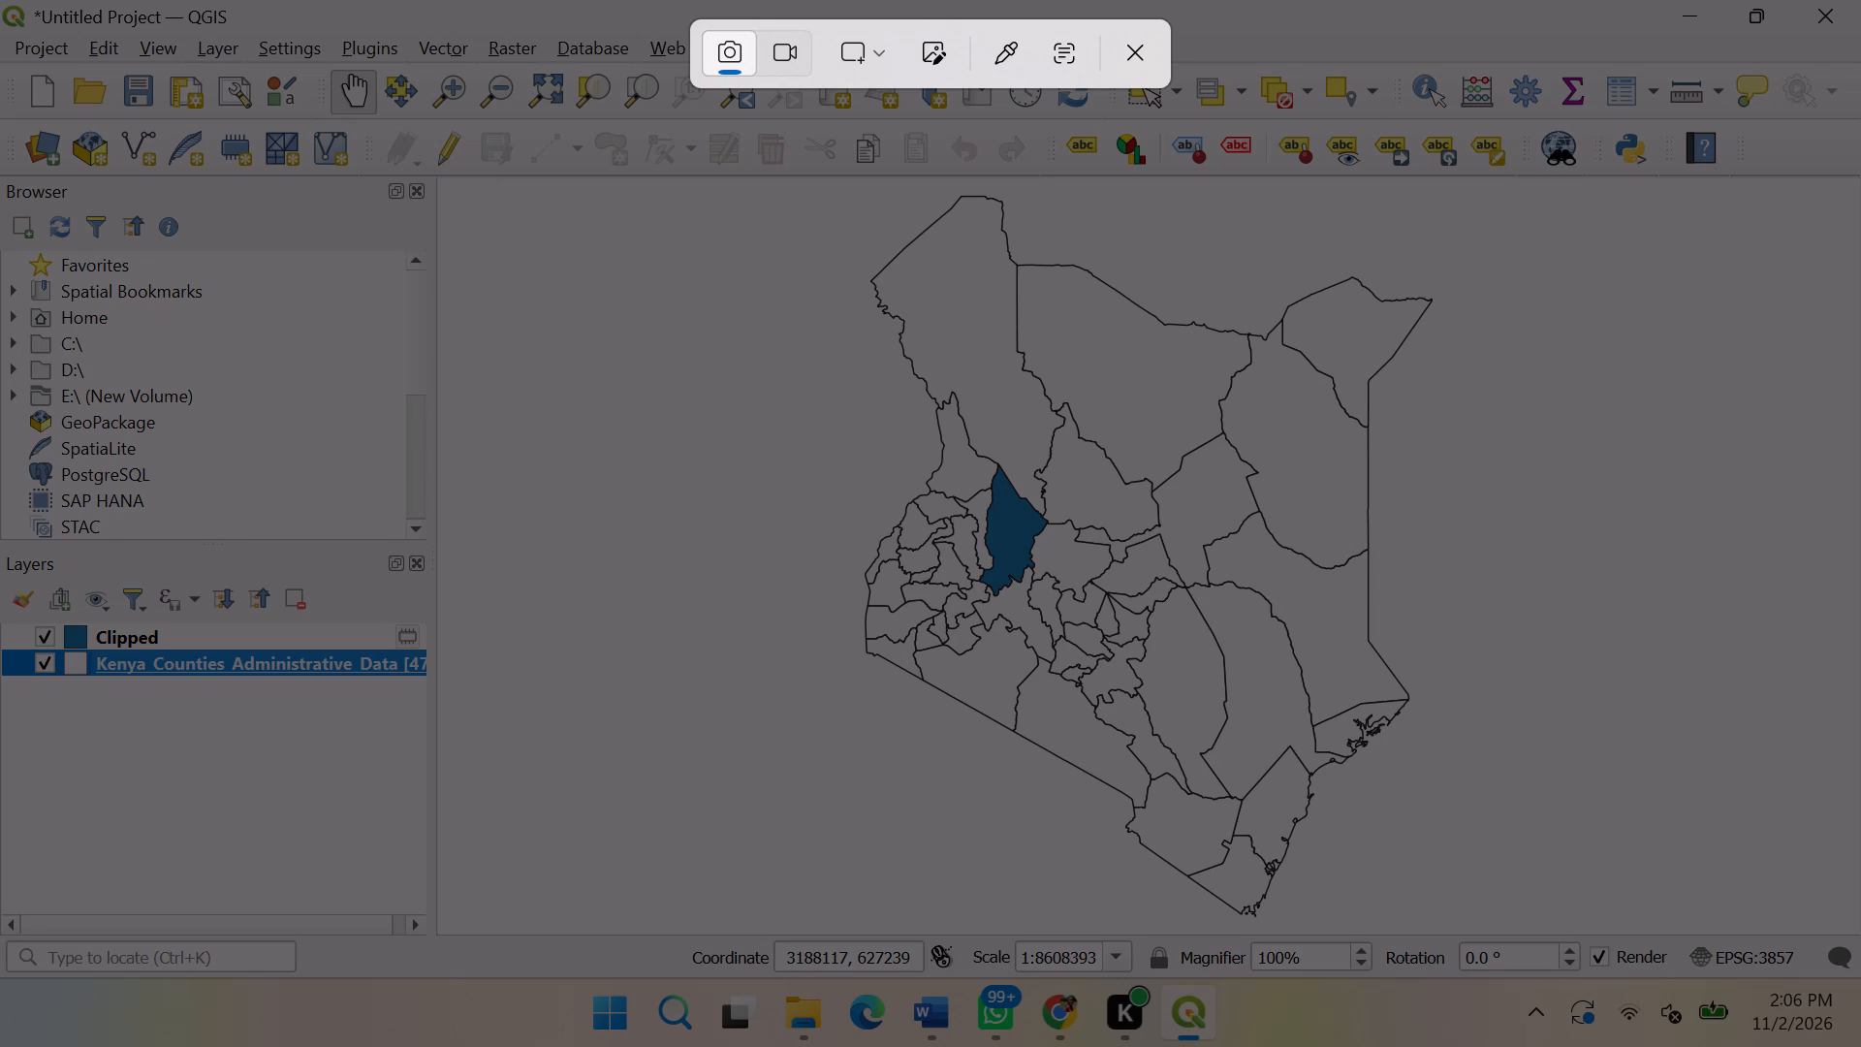
pyautogui.moveTo(813, 173); pyautogui.dragTo(1394, 858)
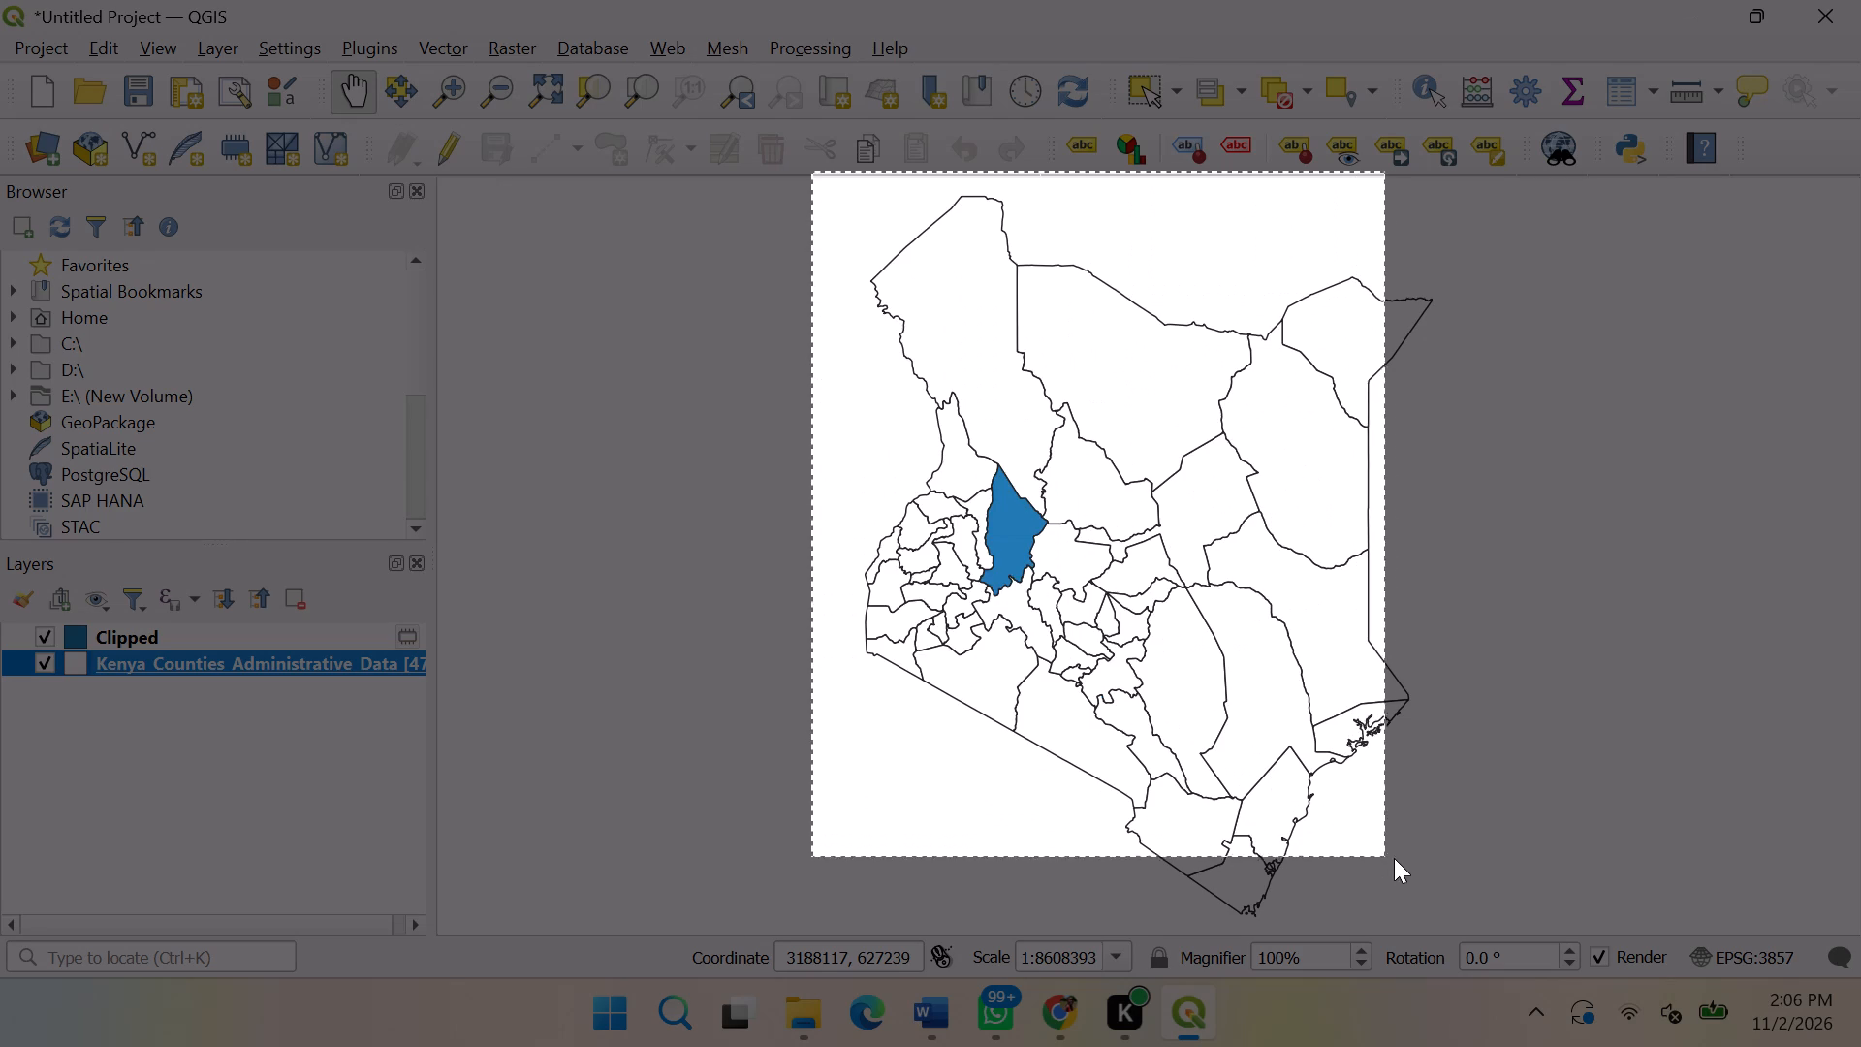
pyautogui.moveTo(1394, 858); pyautogui.dragTo(1455, 932)
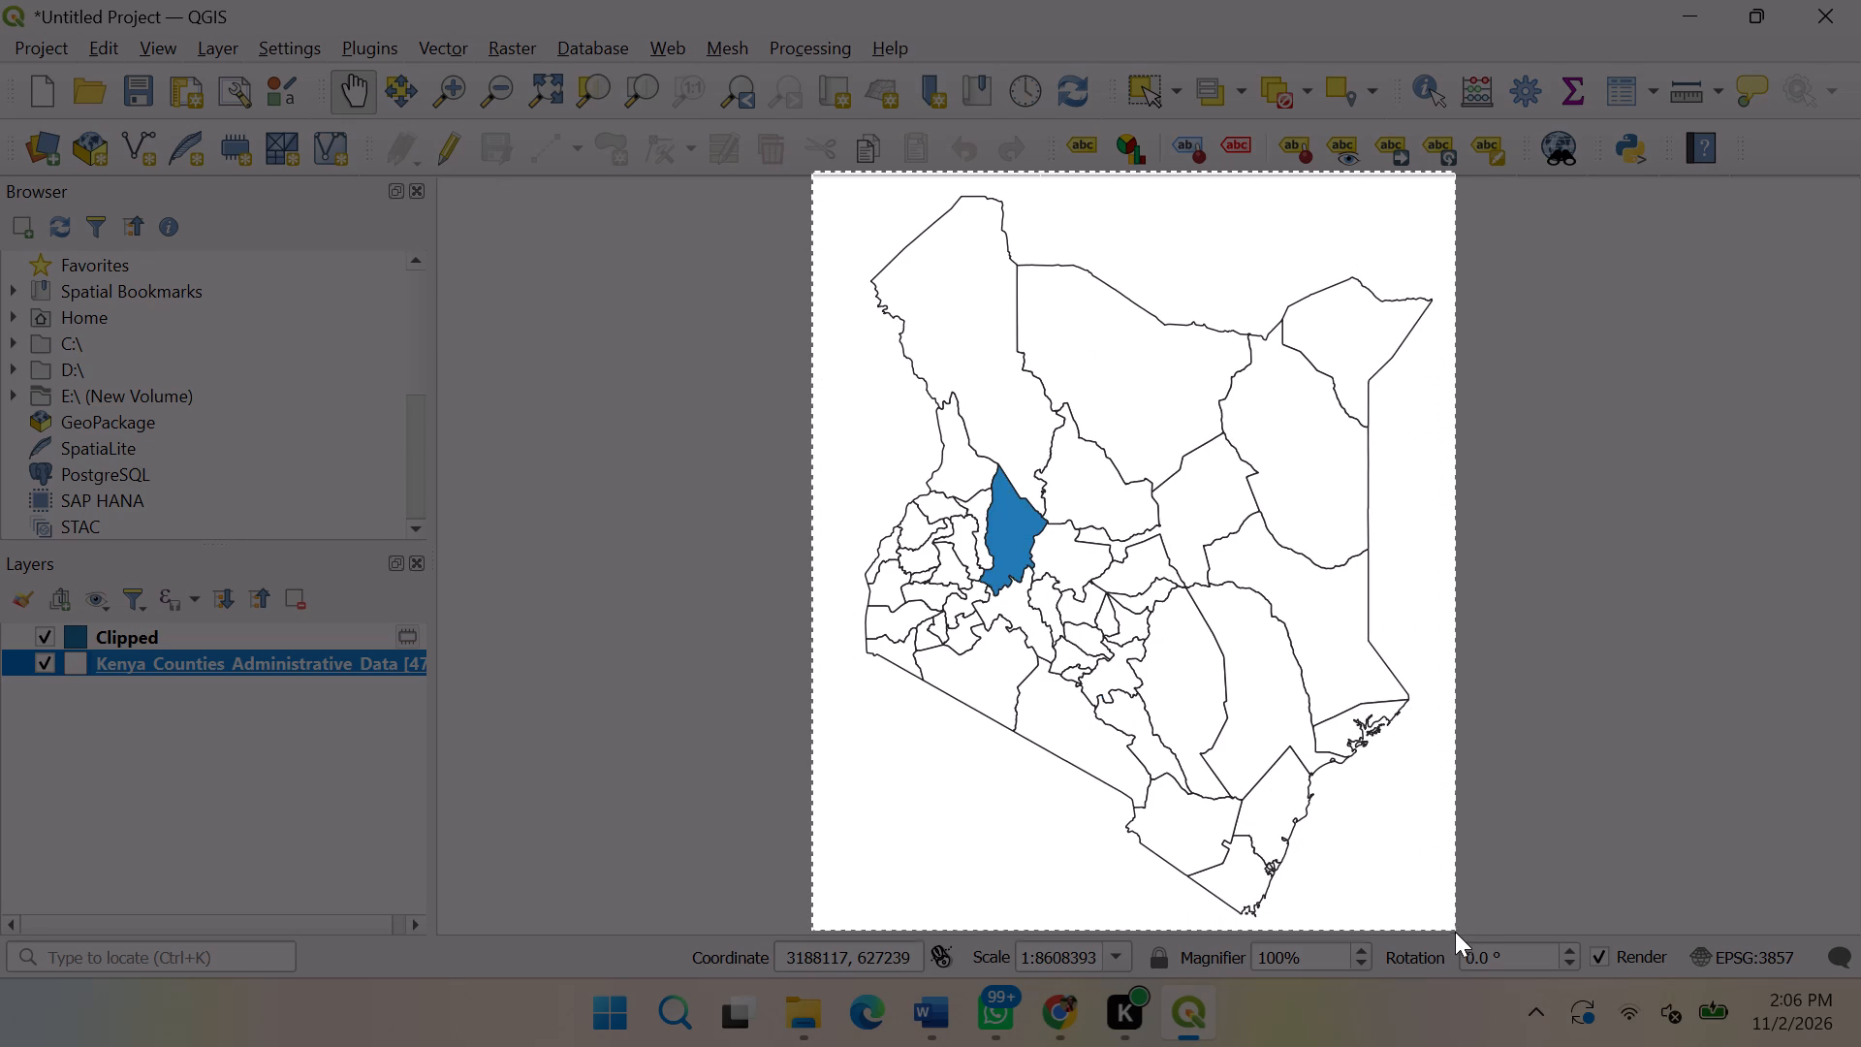
pyautogui.moveTo(1455, 932); pyautogui.dragTo(1451, 934)
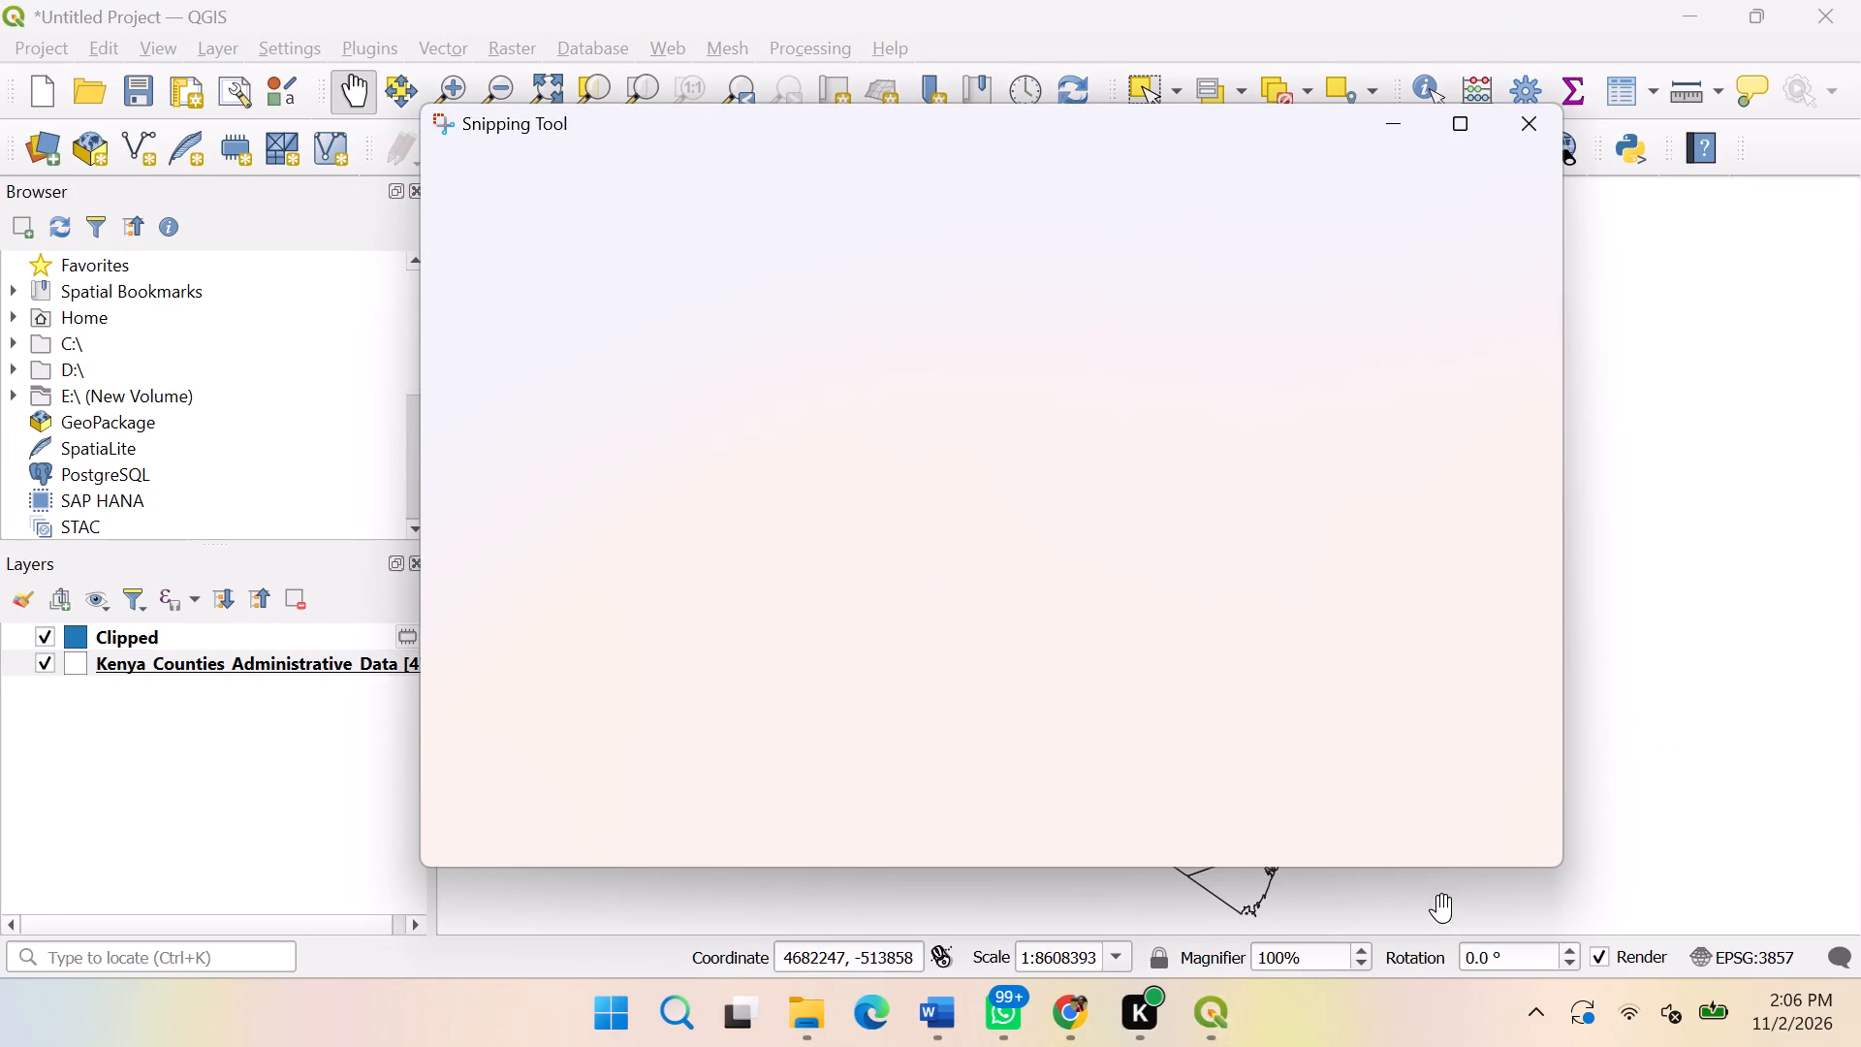
pyautogui.click(1379, 180)
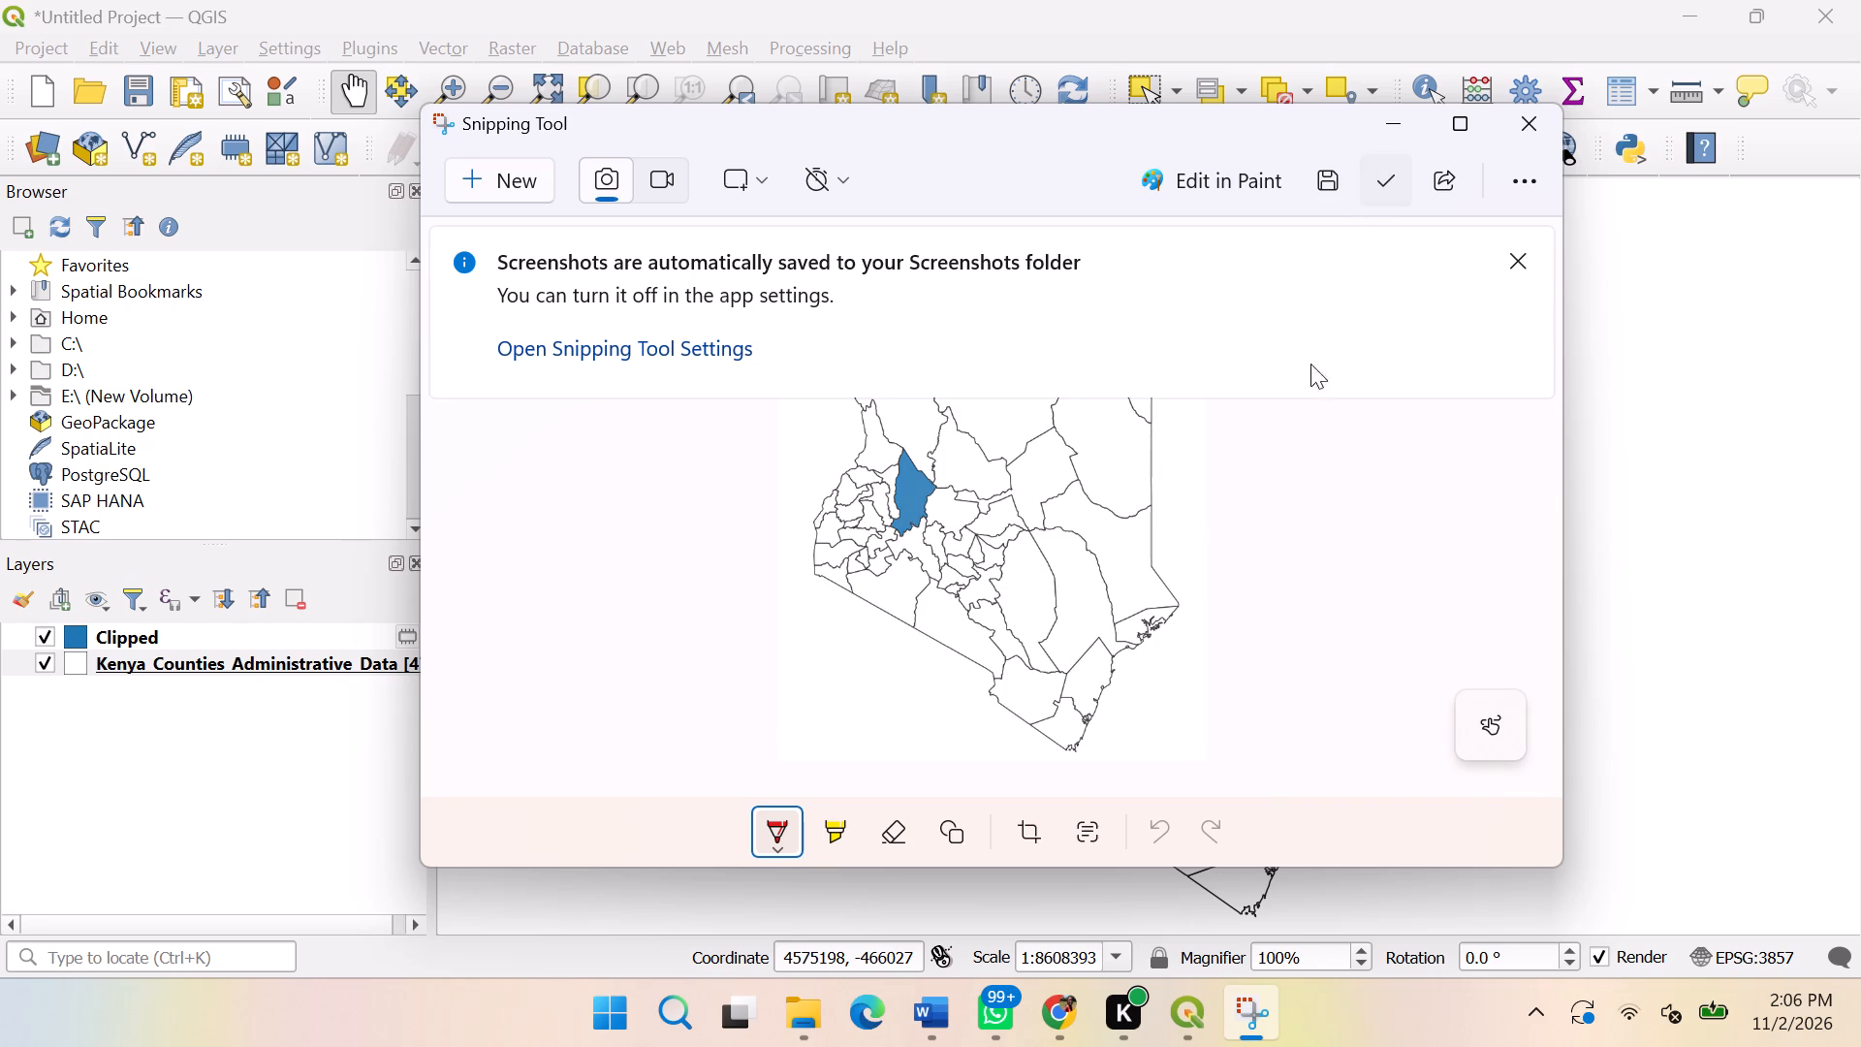
# In Word's Document1, insert blank lines before the heading about Baringo County's administrative boundary to push it onto page 3.
pyautogui.click(937, 1001)
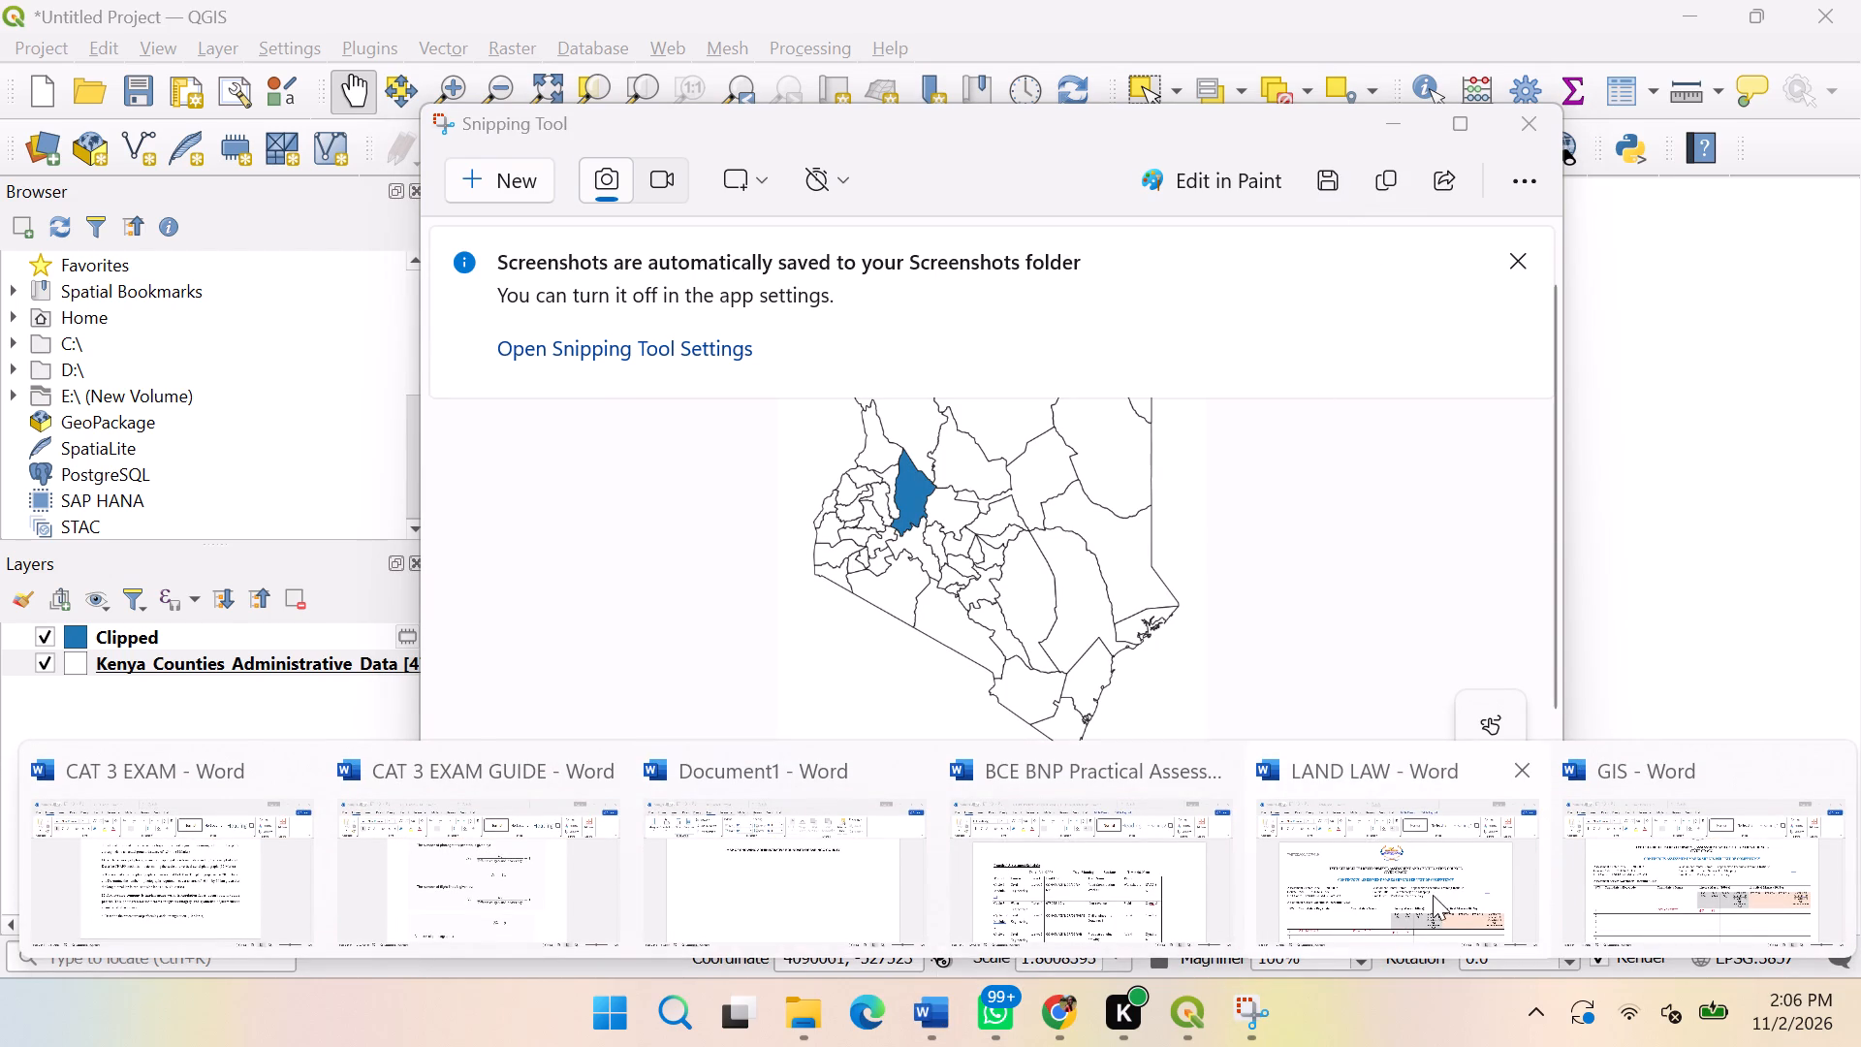
pyautogui.click(830, 909)
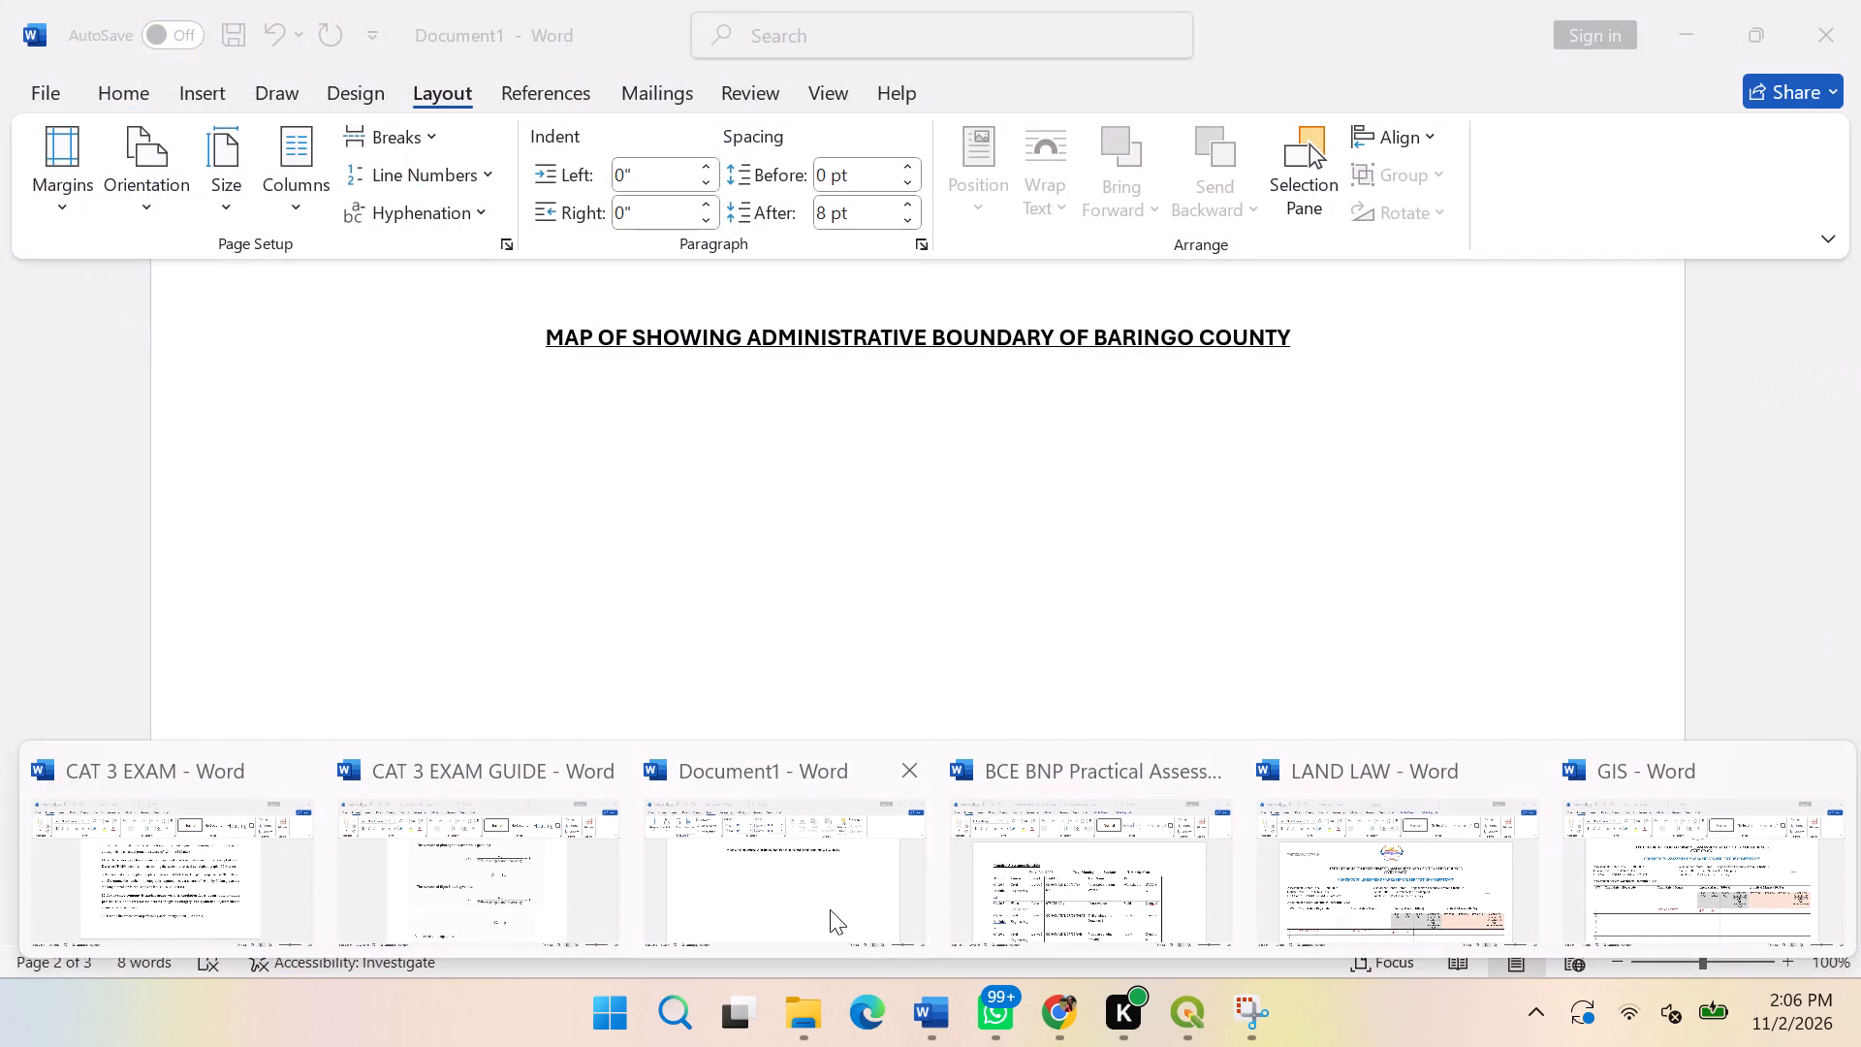
pyautogui.scroll(-13, 857, 764)
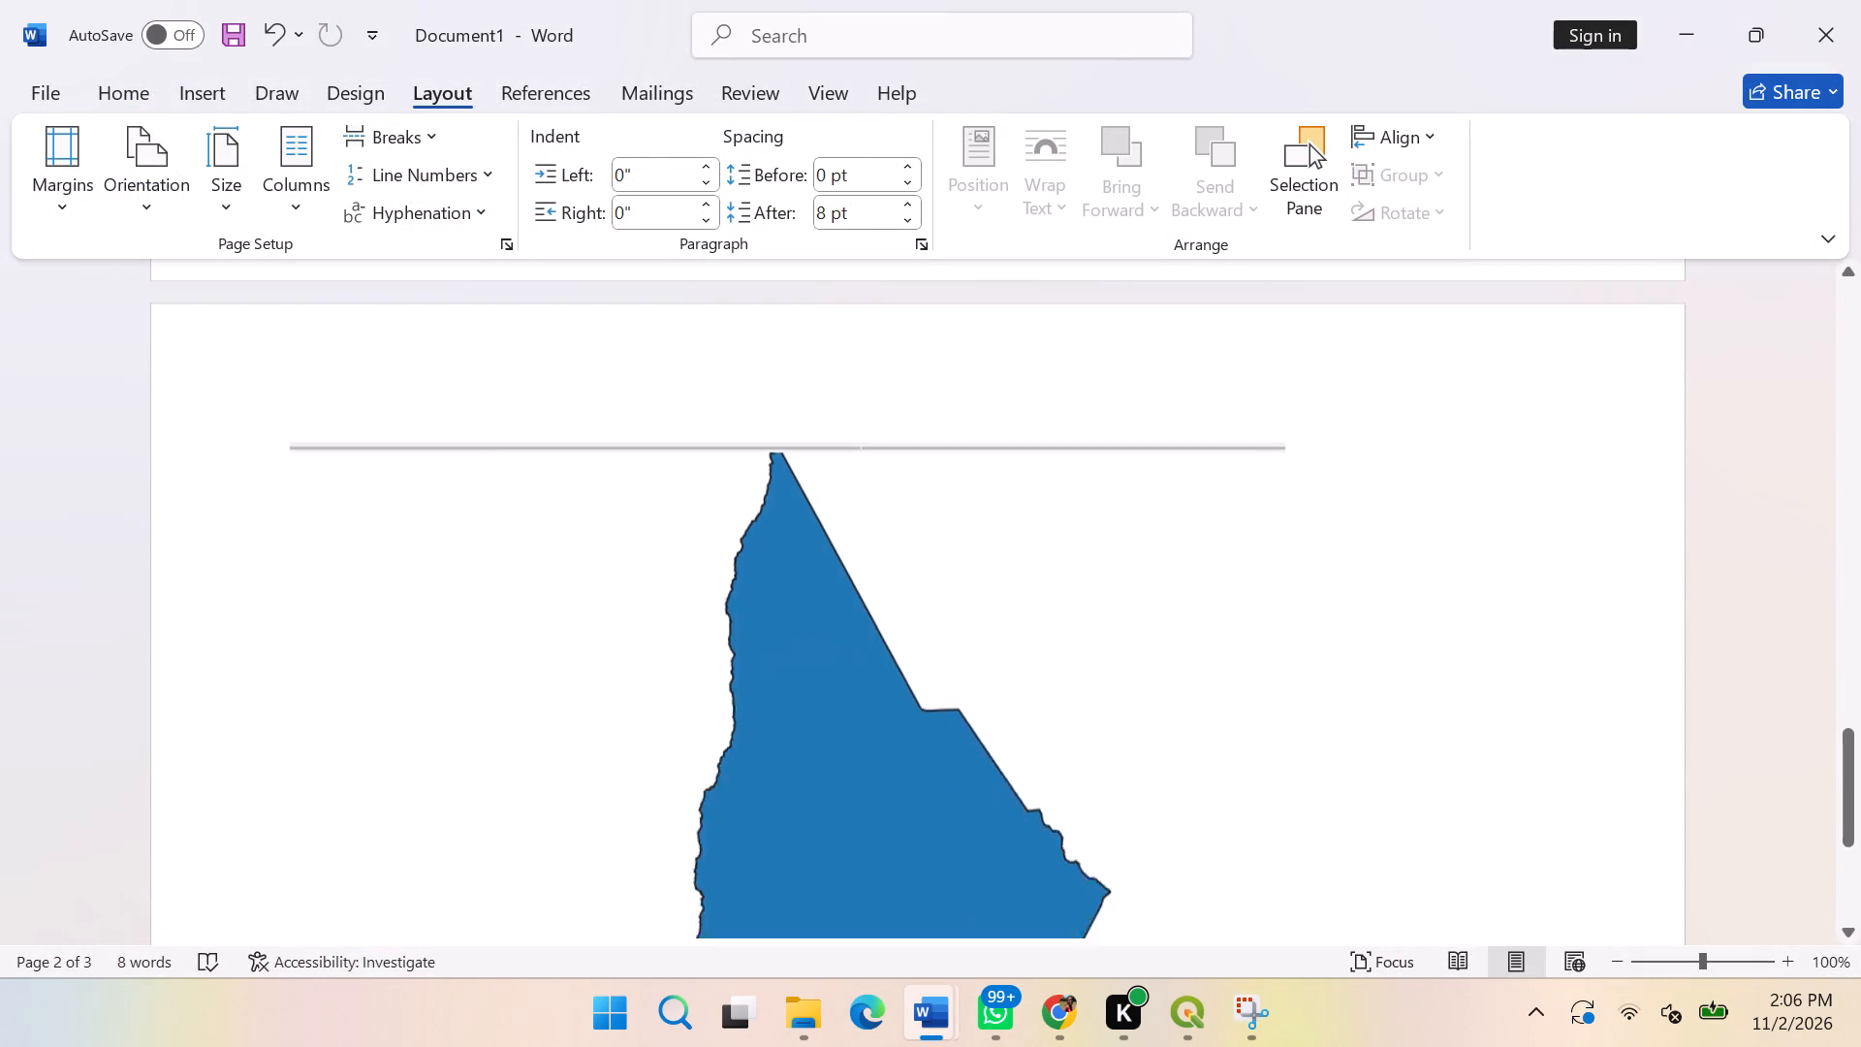
pyautogui.scroll(-20, 905, 760)
pyautogui.scroll(-6, 905, 760)
pyautogui.scroll(20, 898, 758)
pyautogui.scroll(5, 898, 758)
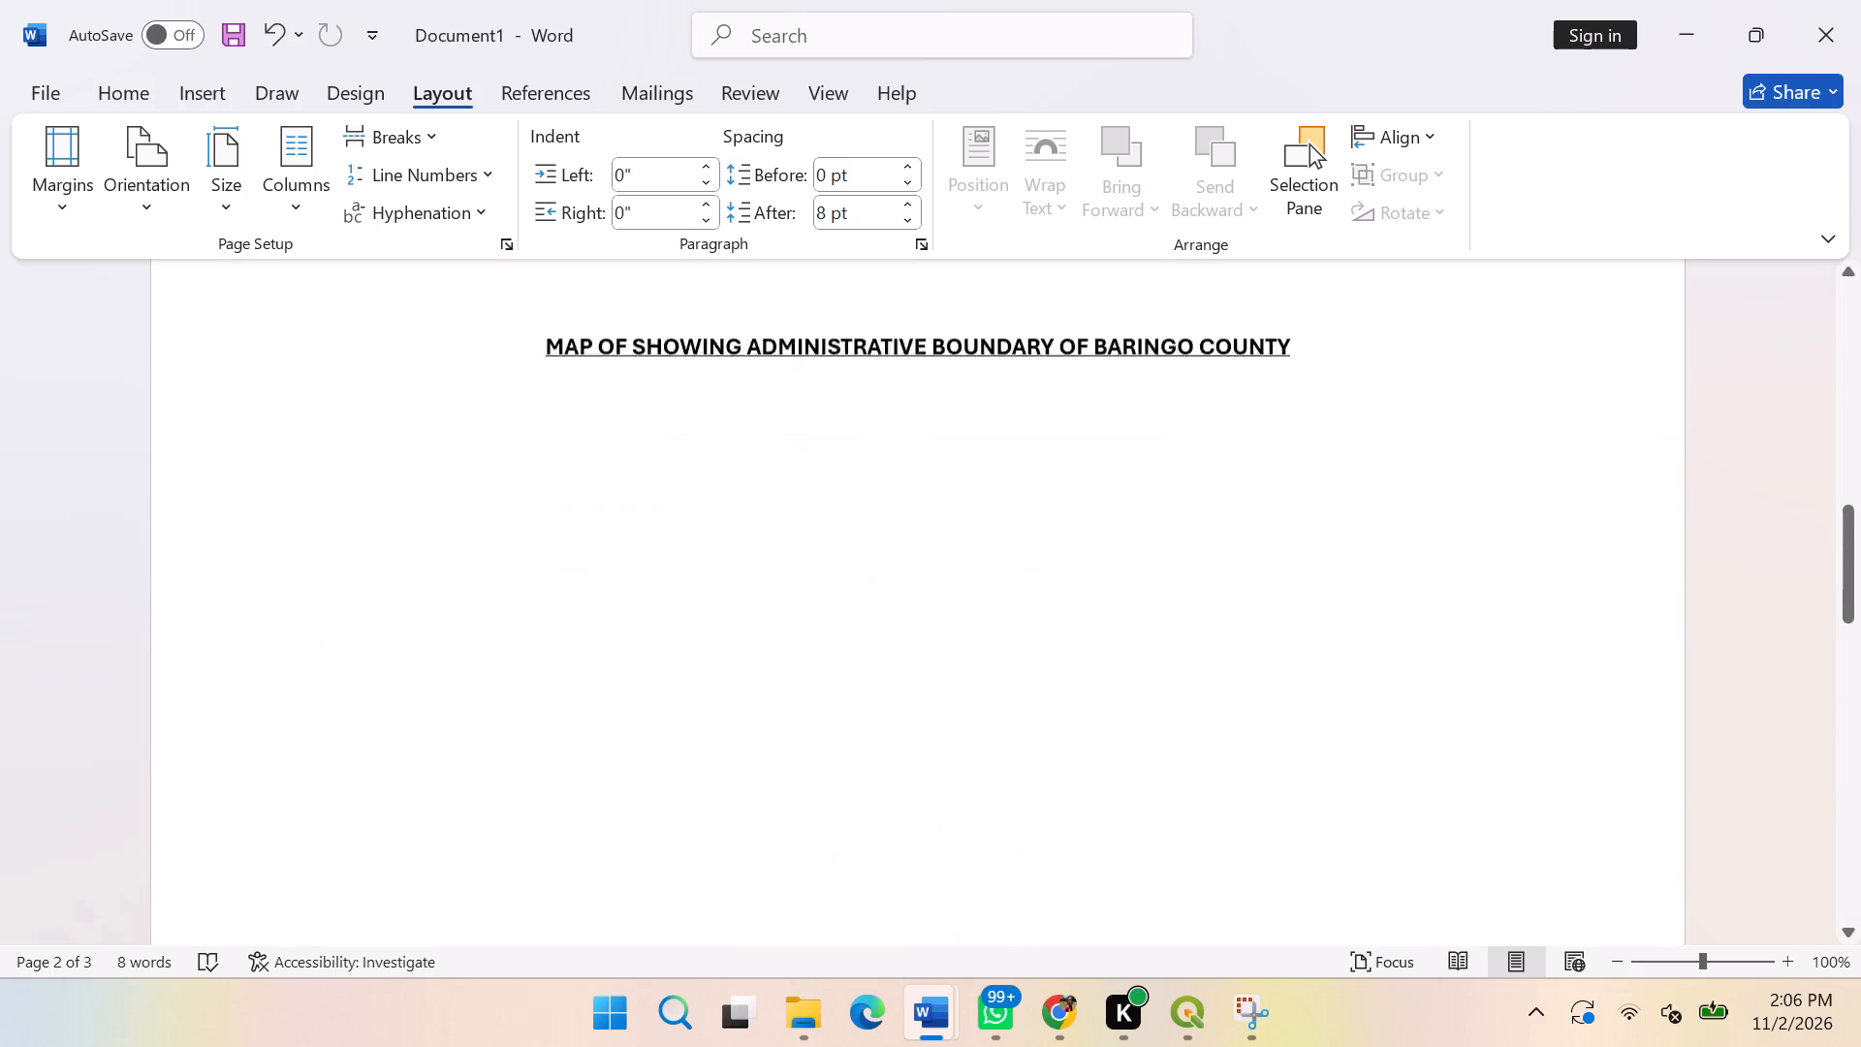
pyautogui.scroll(9, 819, 739)
pyautogui.scroll(-12, 819, 739)
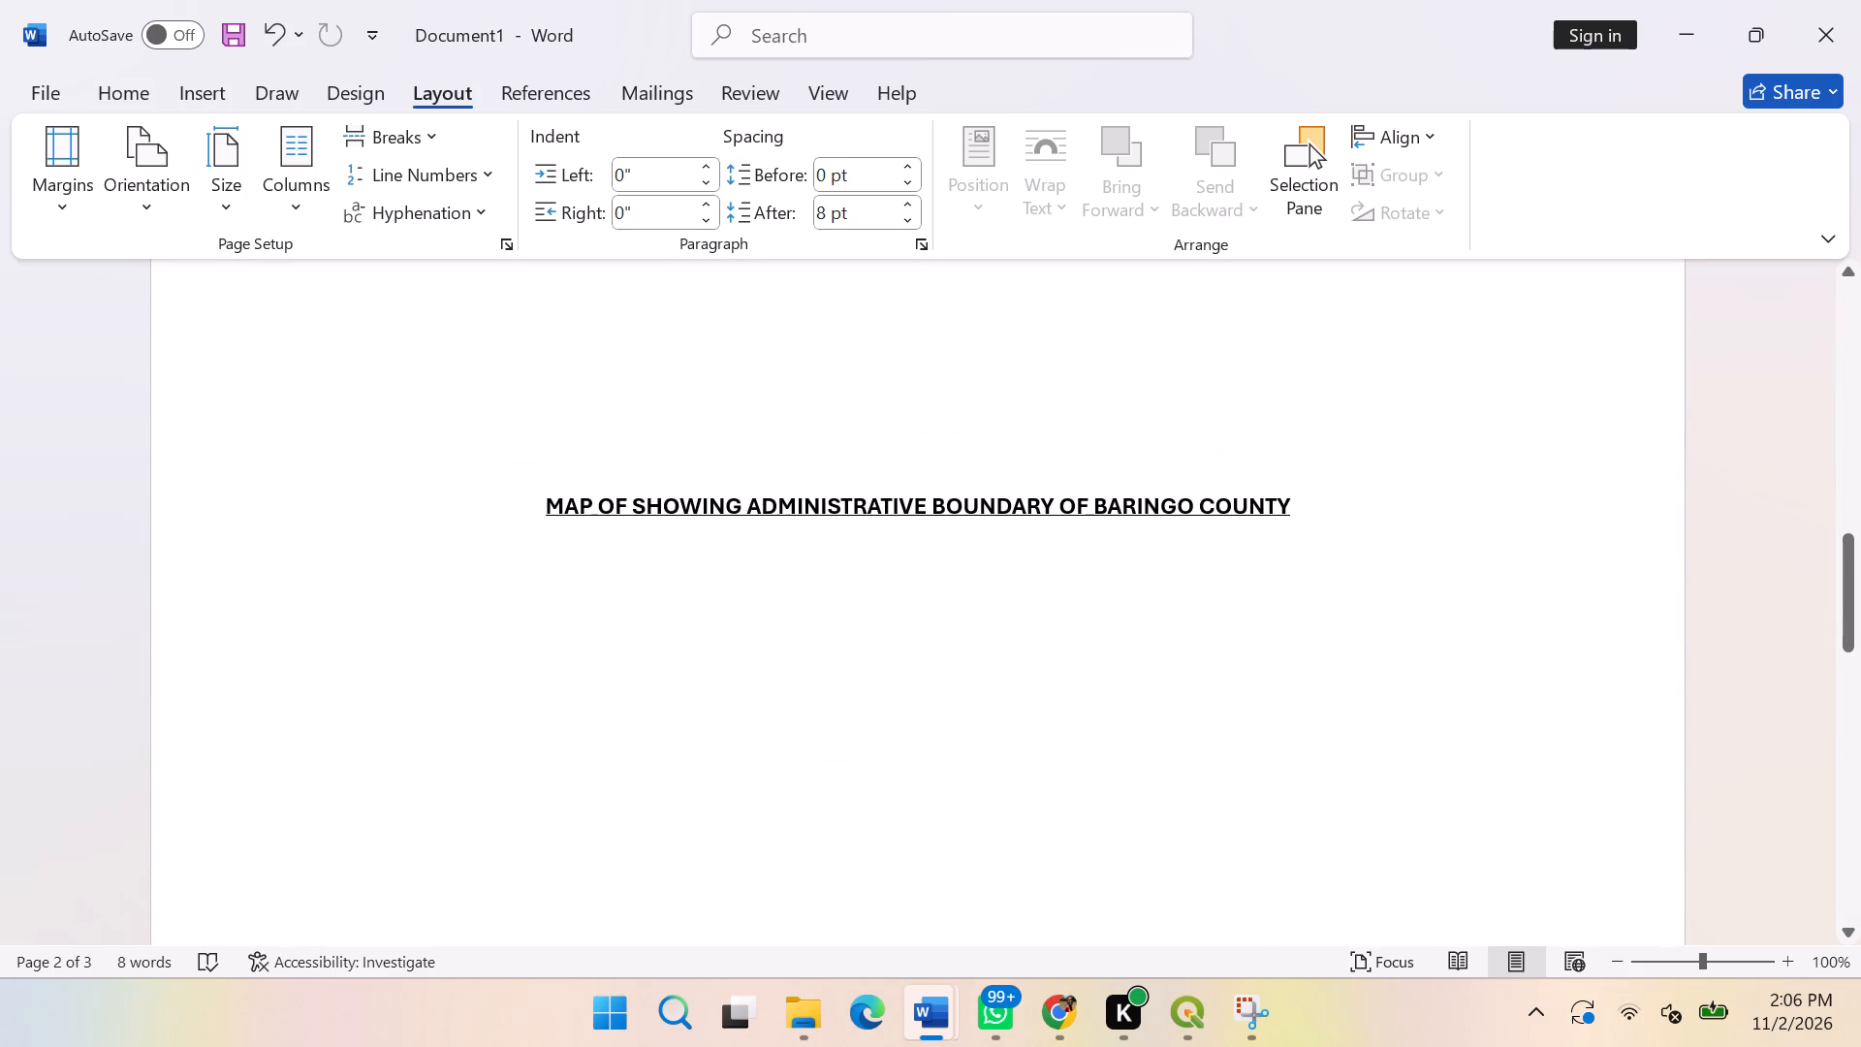
pyautogui.click(804, 633)
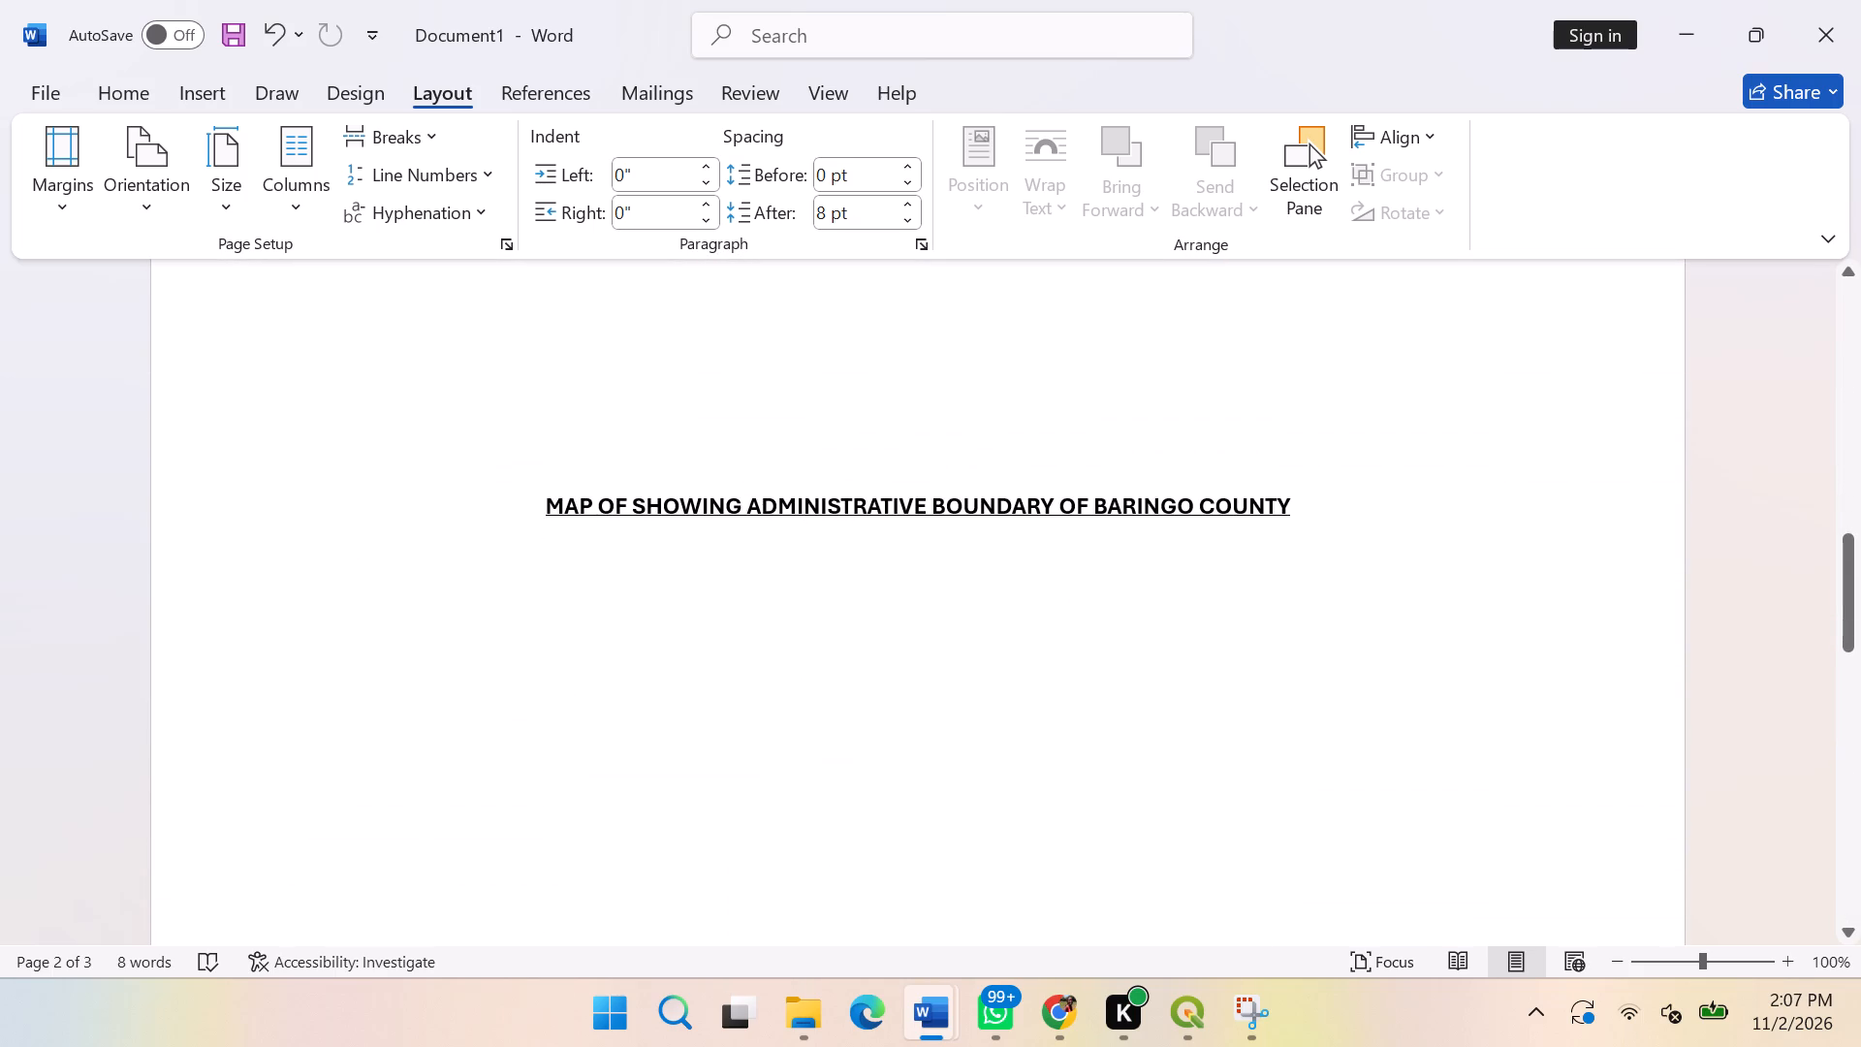
pyautogui.click(1317, 499)
pyautogui.click(547, 510)
pyautogui.press('Return')
pyautogui.press('Return')
pyautogui.press('Return')
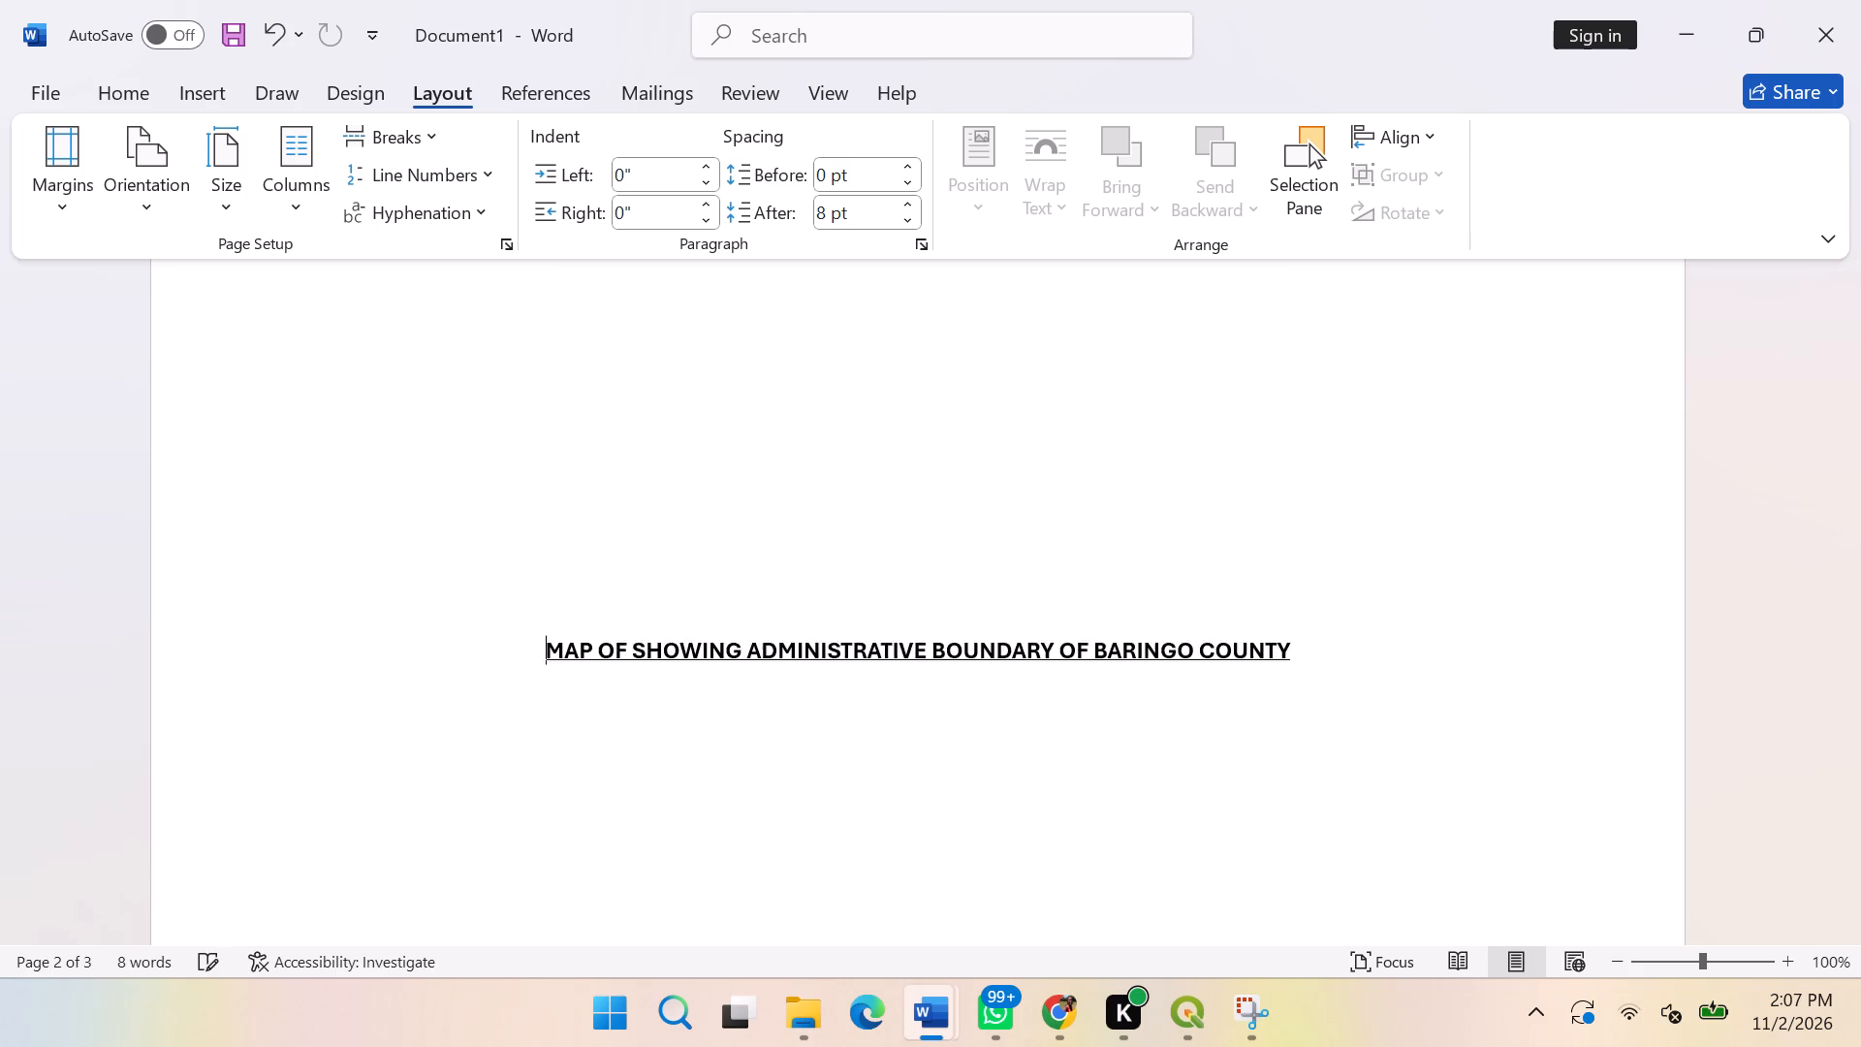
pyautogui.press('Return')
pyautogui.press('Return')
pyautogui.press('Return')
pyautogui.press('Return')
pyautogui.press('Return')
pyautogui.press('Return')
pyautogui.press('Return')
pyautogui.press('Return')
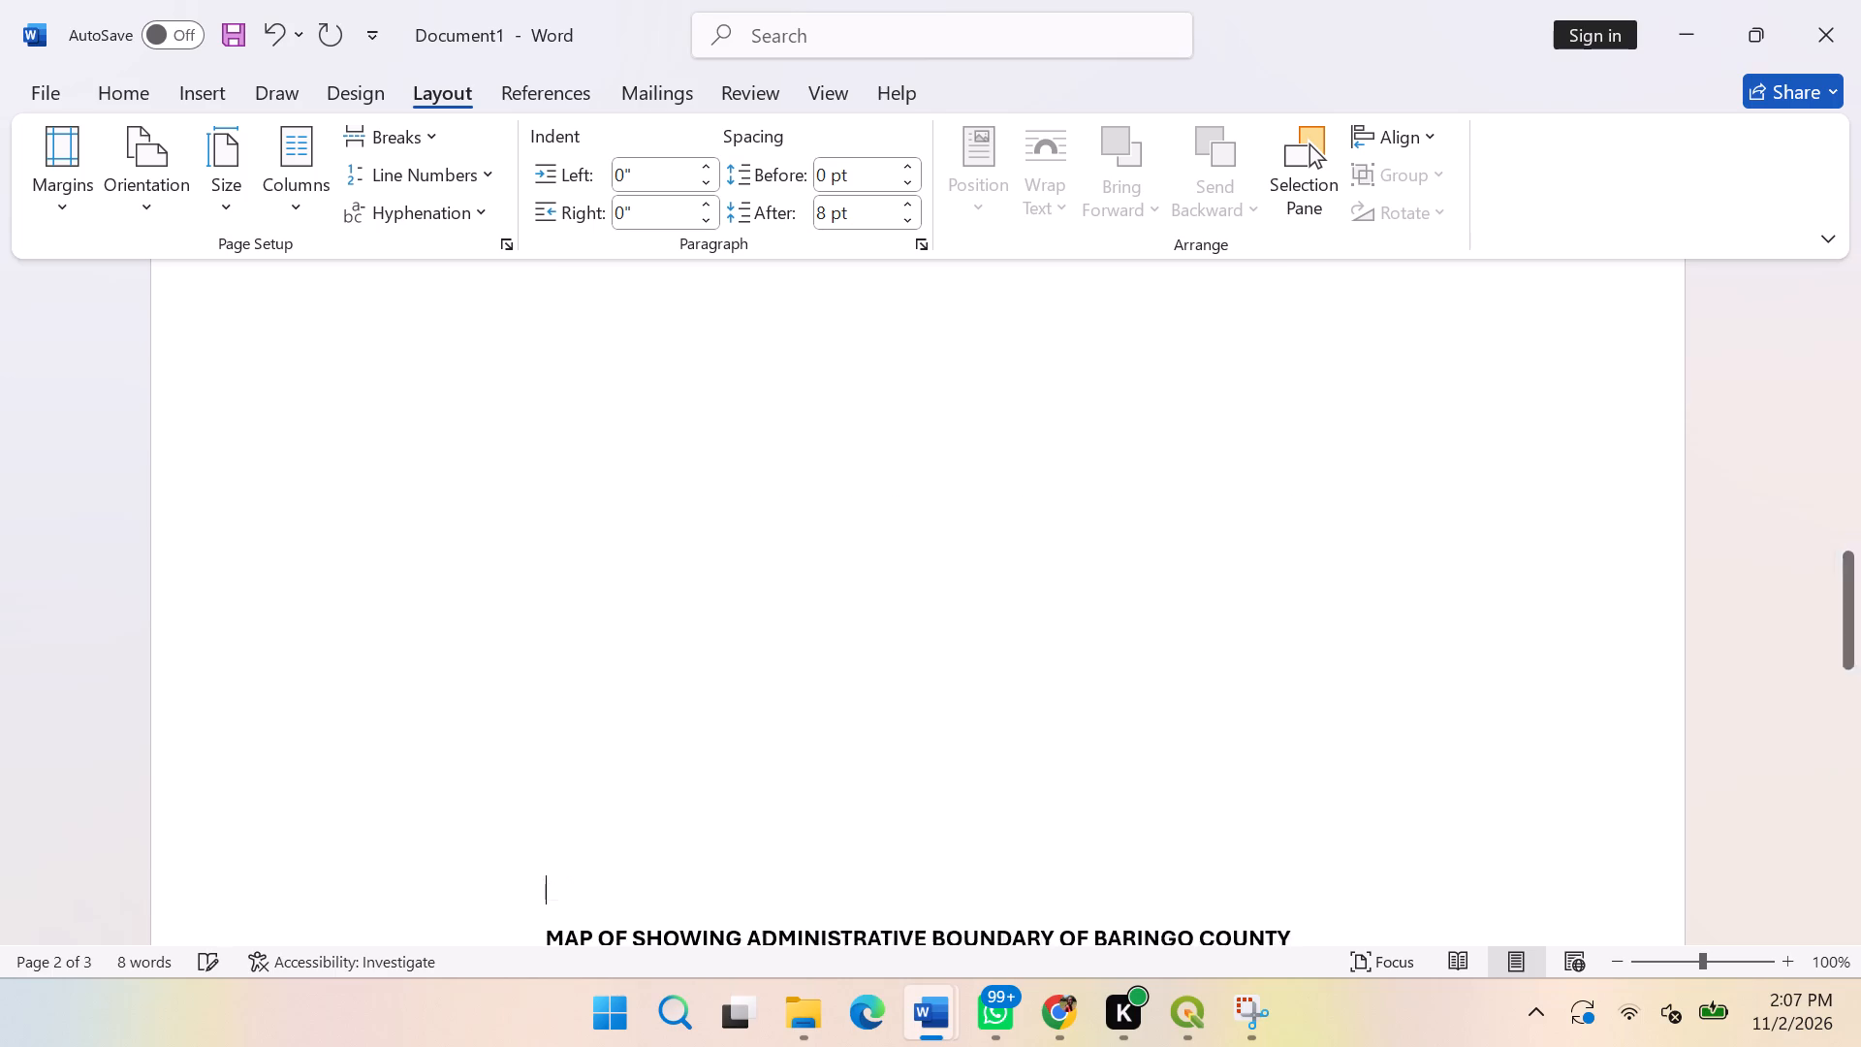
pyautogui.press('Return')
pyautogui.press('Return')
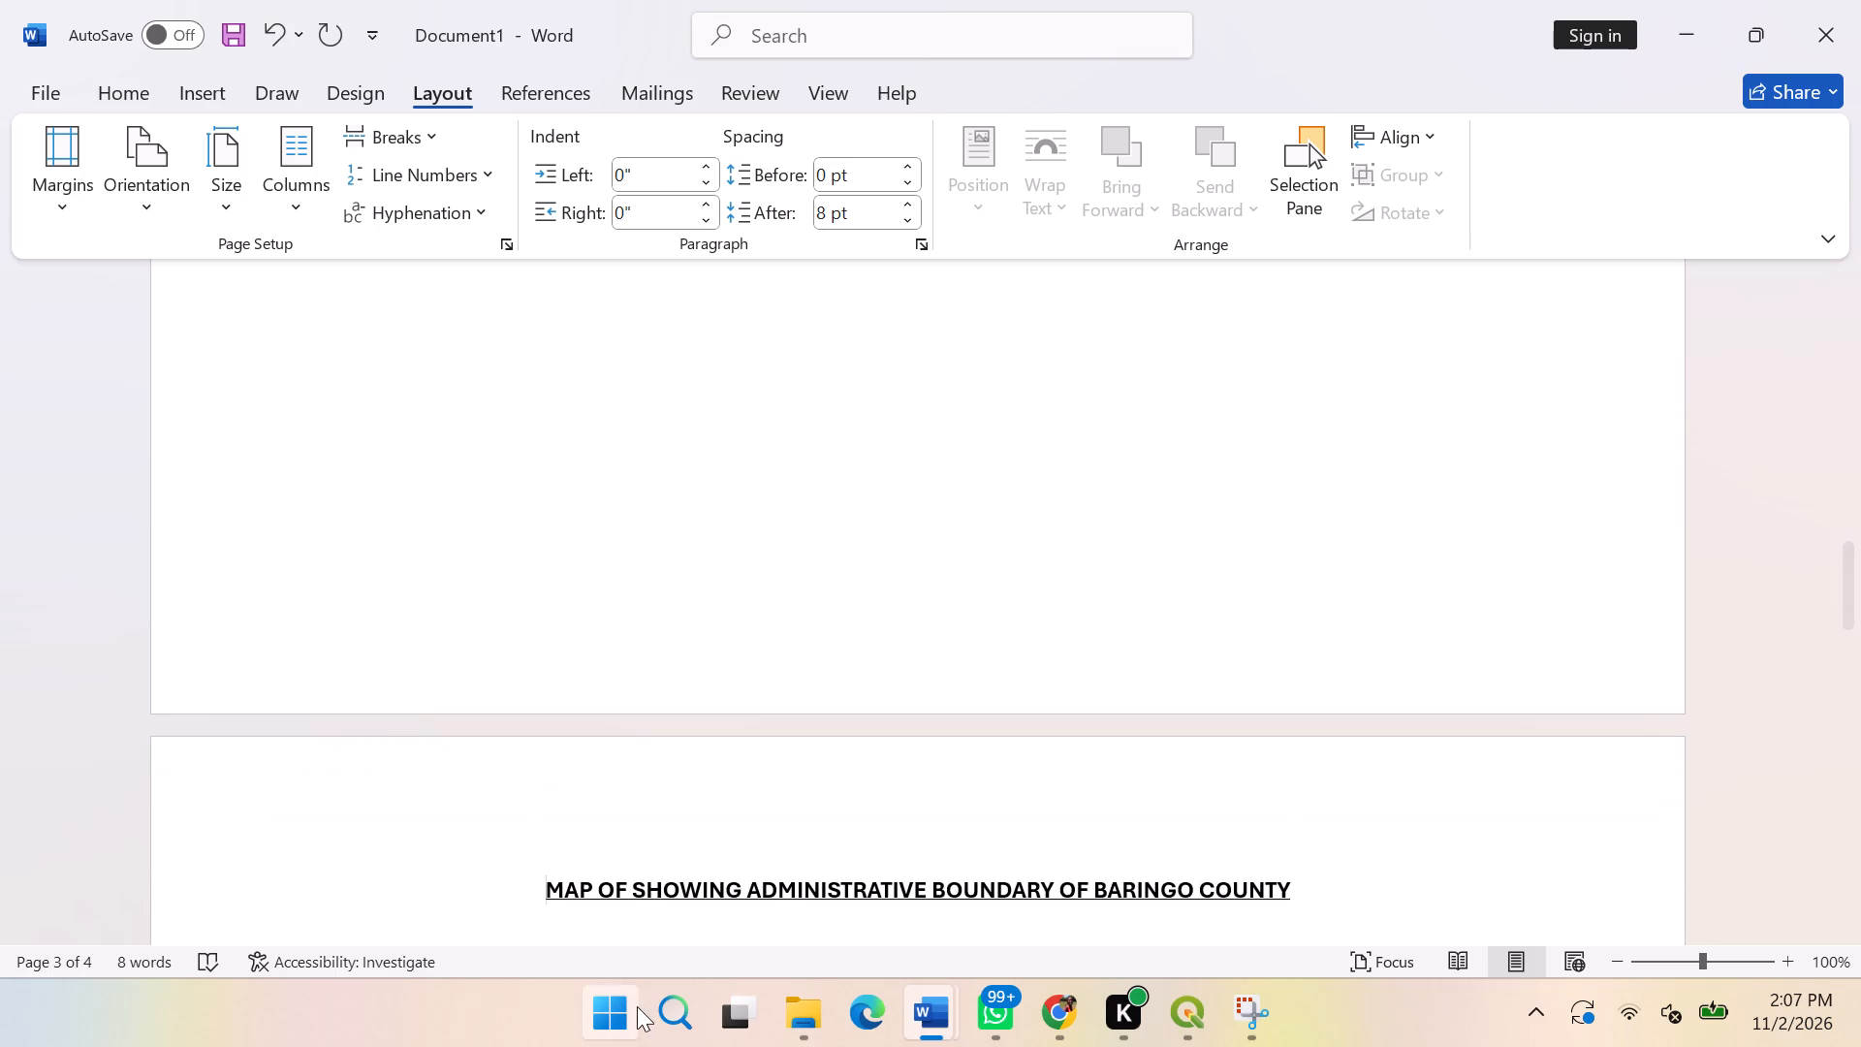
# Paste the copied Kenya map on a new line below the Baringo County heading.
pyautogui.scroll(-5, 1849, 726)
pyautogui.click(1310, 555)
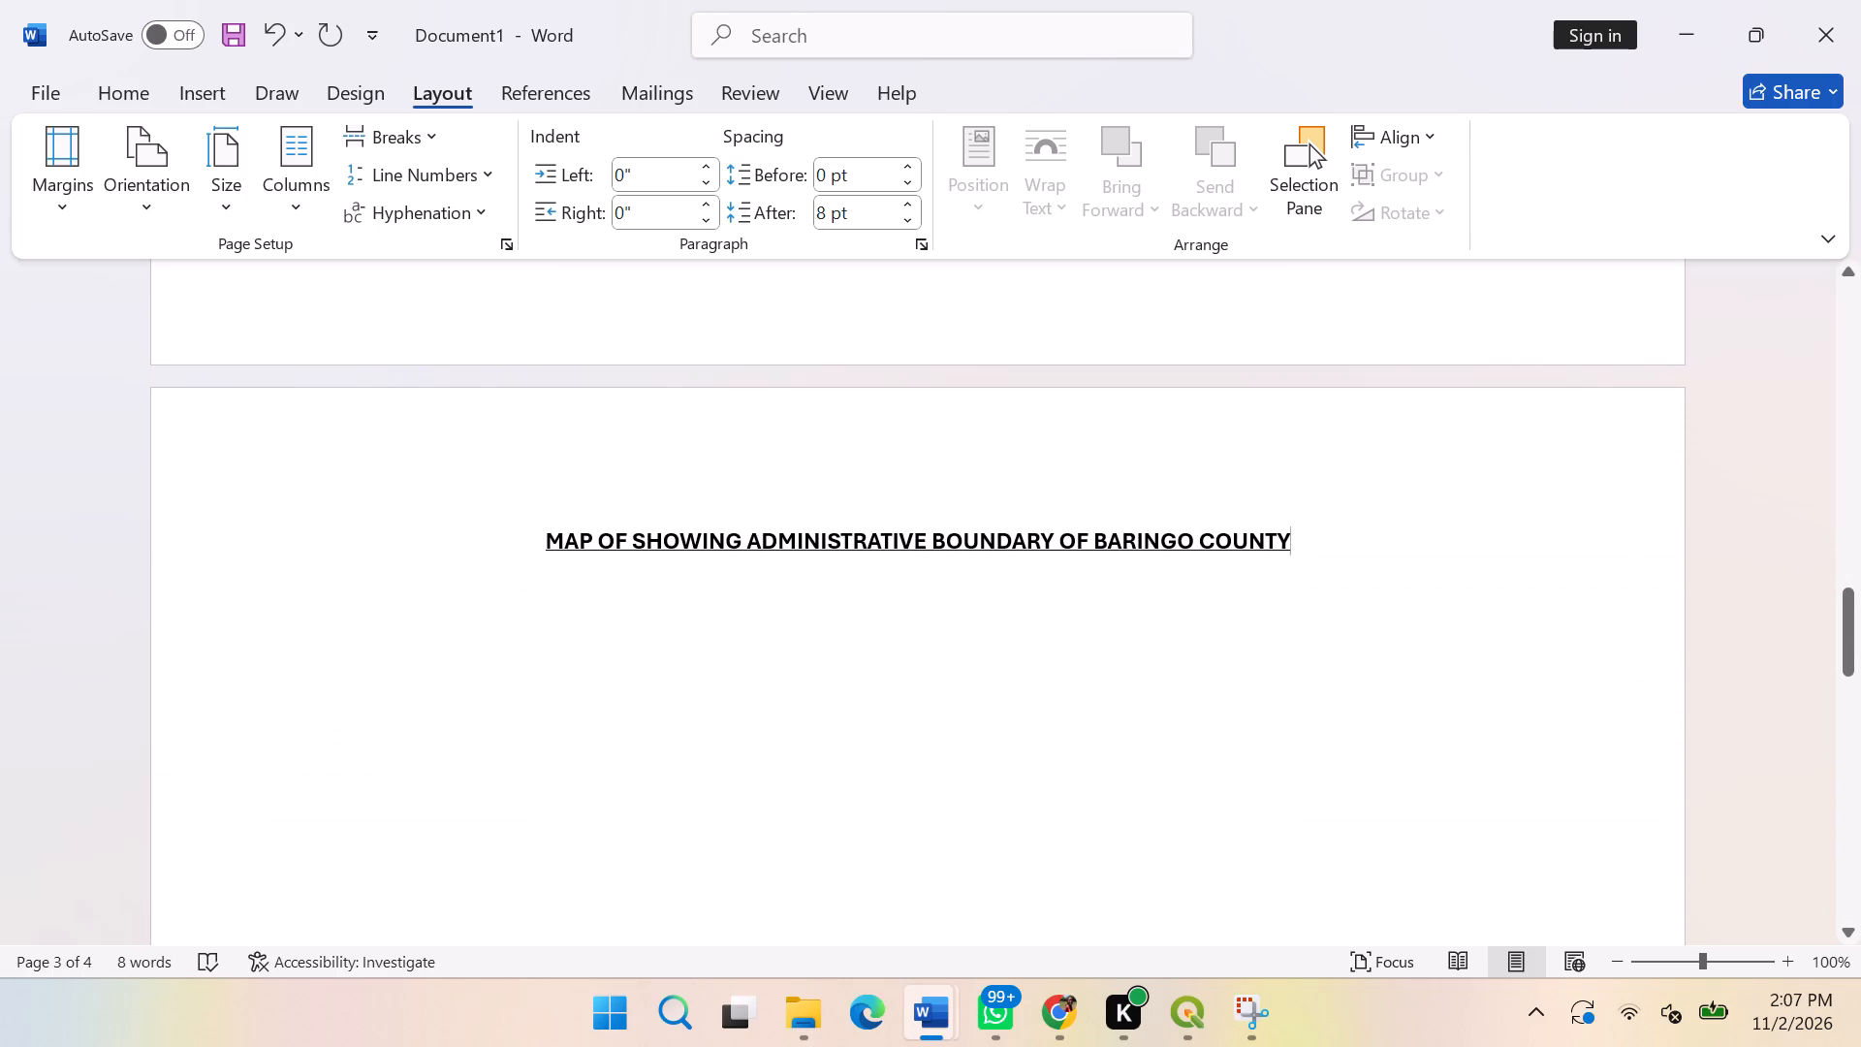
pyautogui.press('Return')
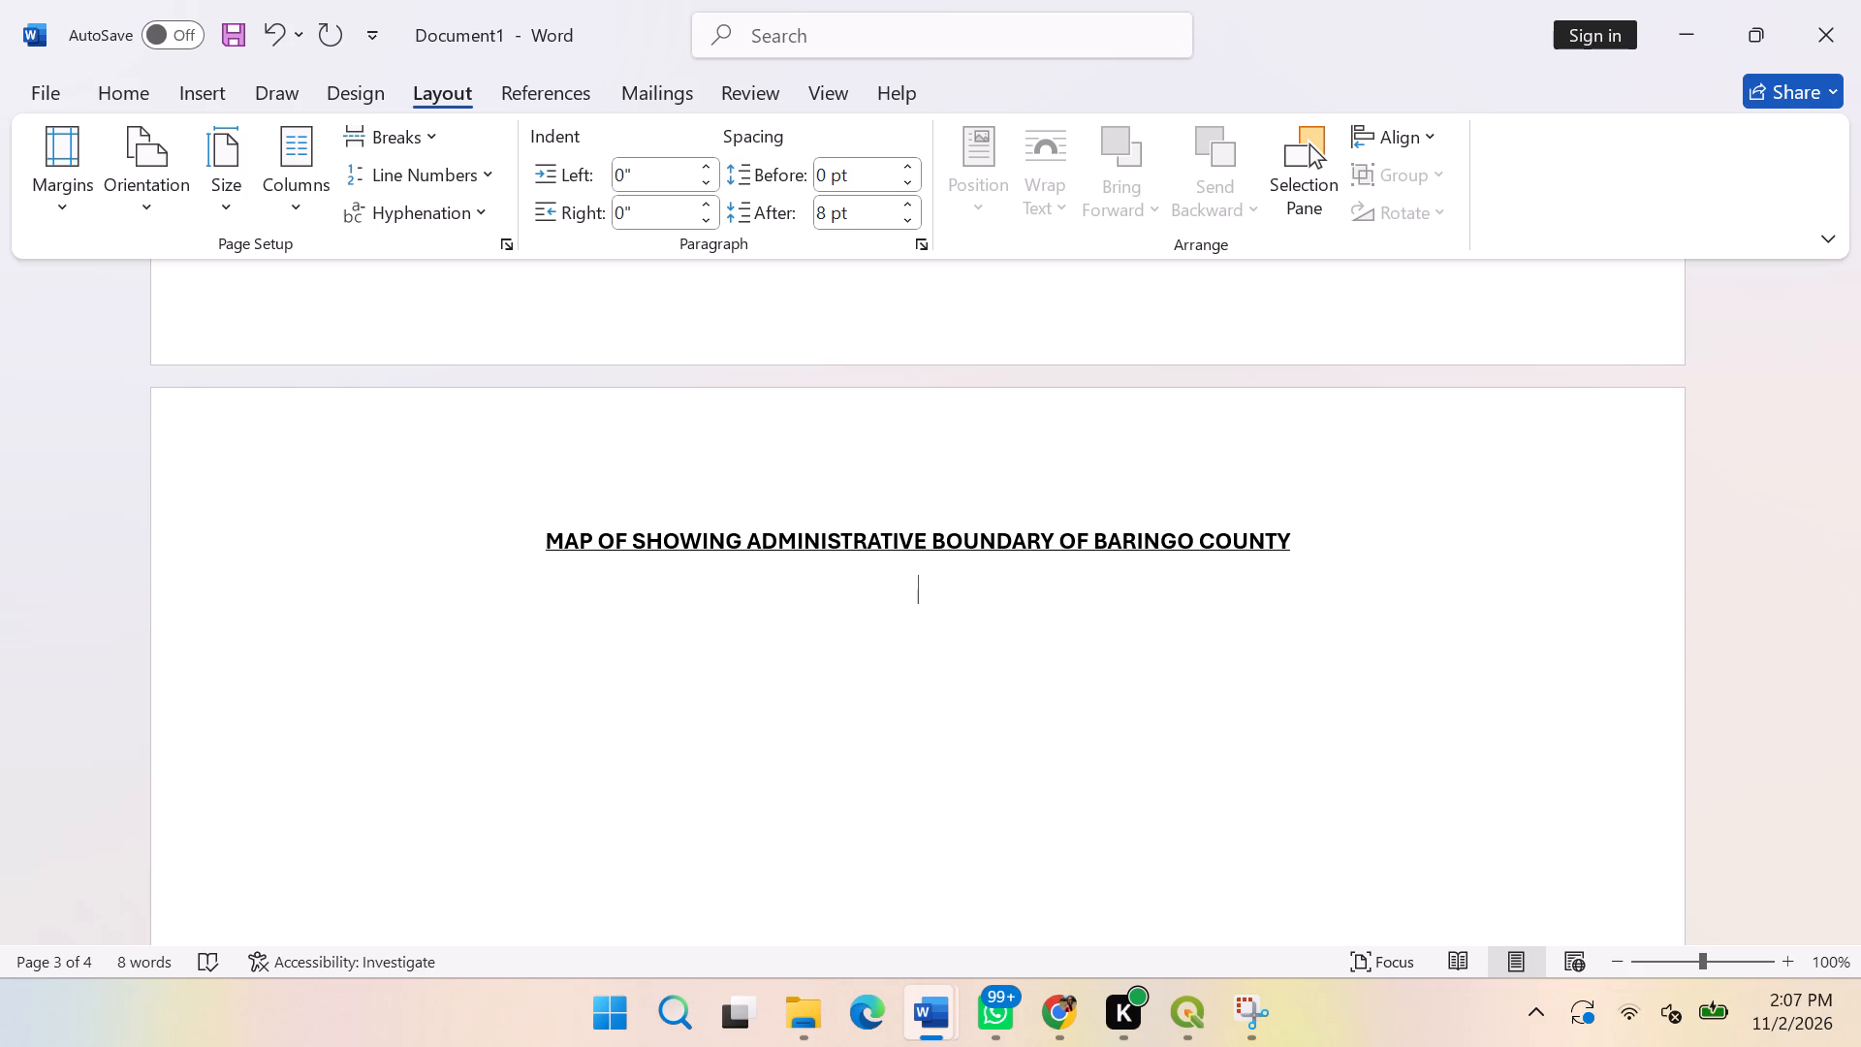
pyautogui.hotkey('ctrl', 'v')
pyautogui.scroll(-2, 1654, 558)
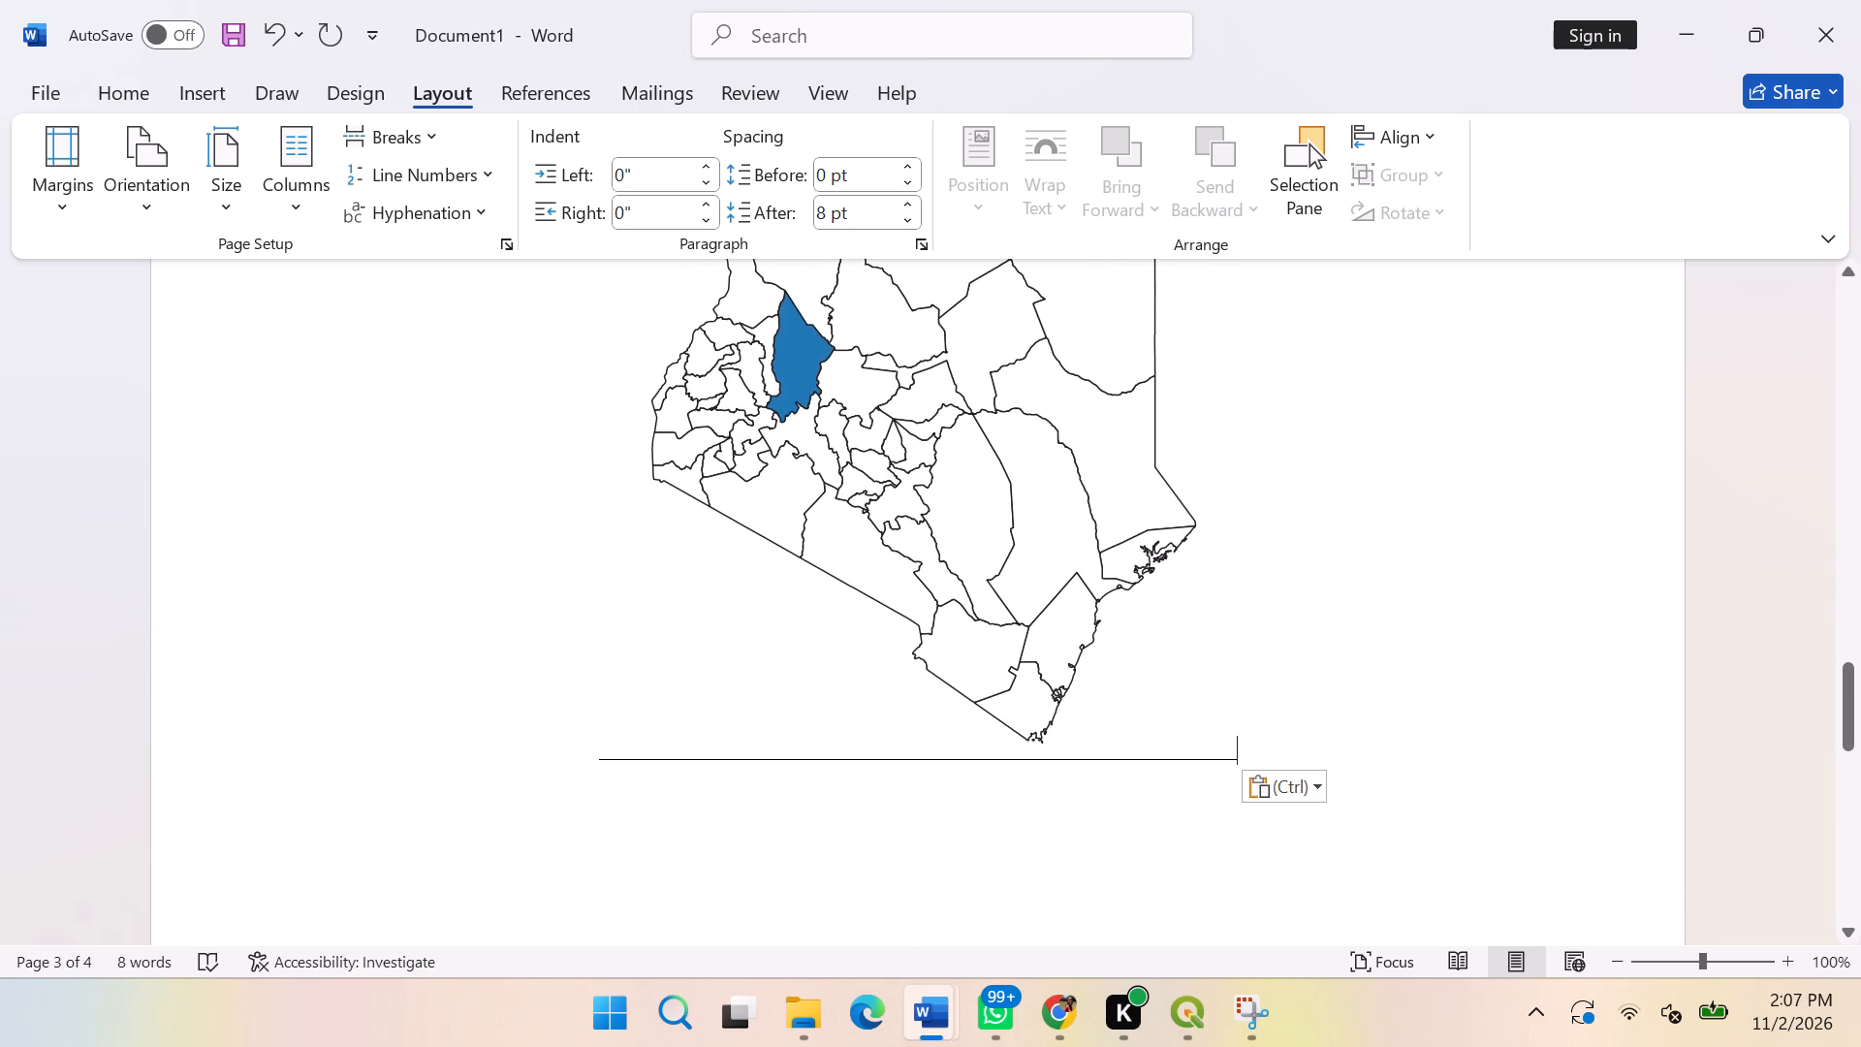
# Change the document's page orientation to Portrait.
pyautogui.scroll(6, 1382, 587)
pyautogui.scroll(-6, 1382, 597)
pyautogui.scroll(7, 1387, 643)
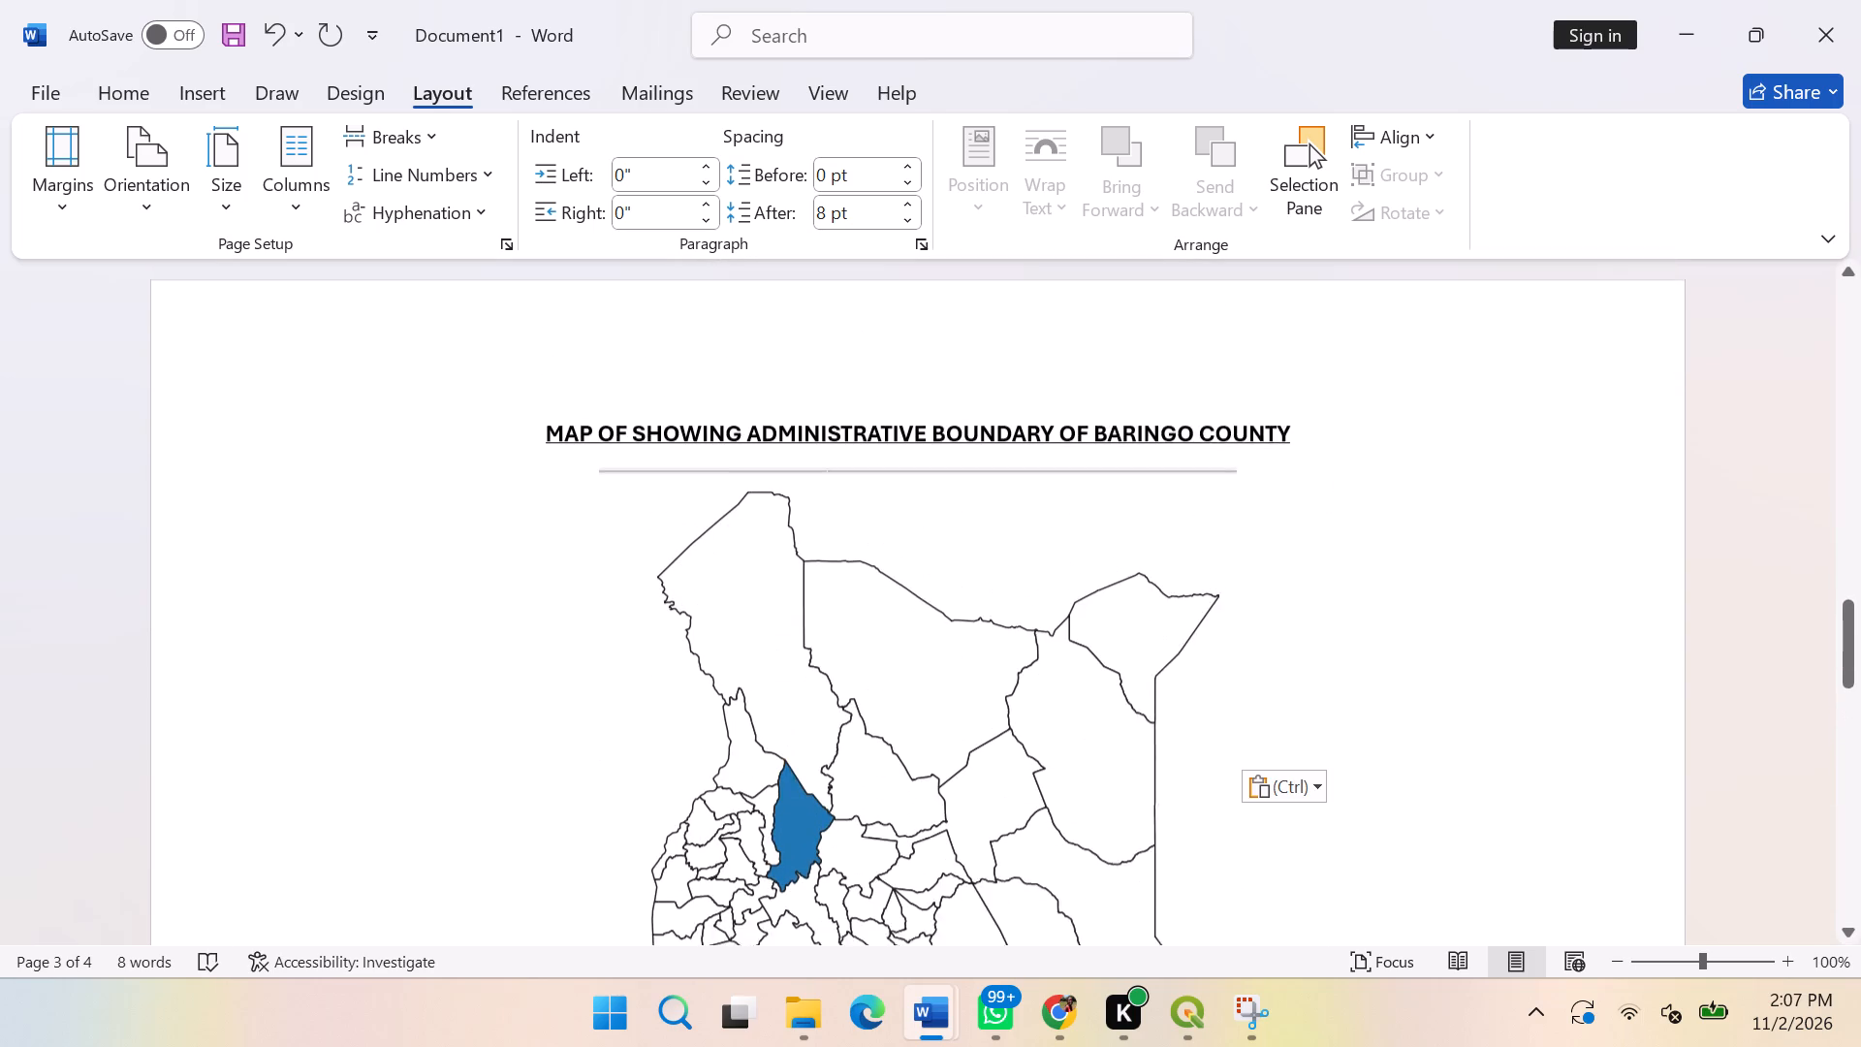
pyautogui.click(151, 200)
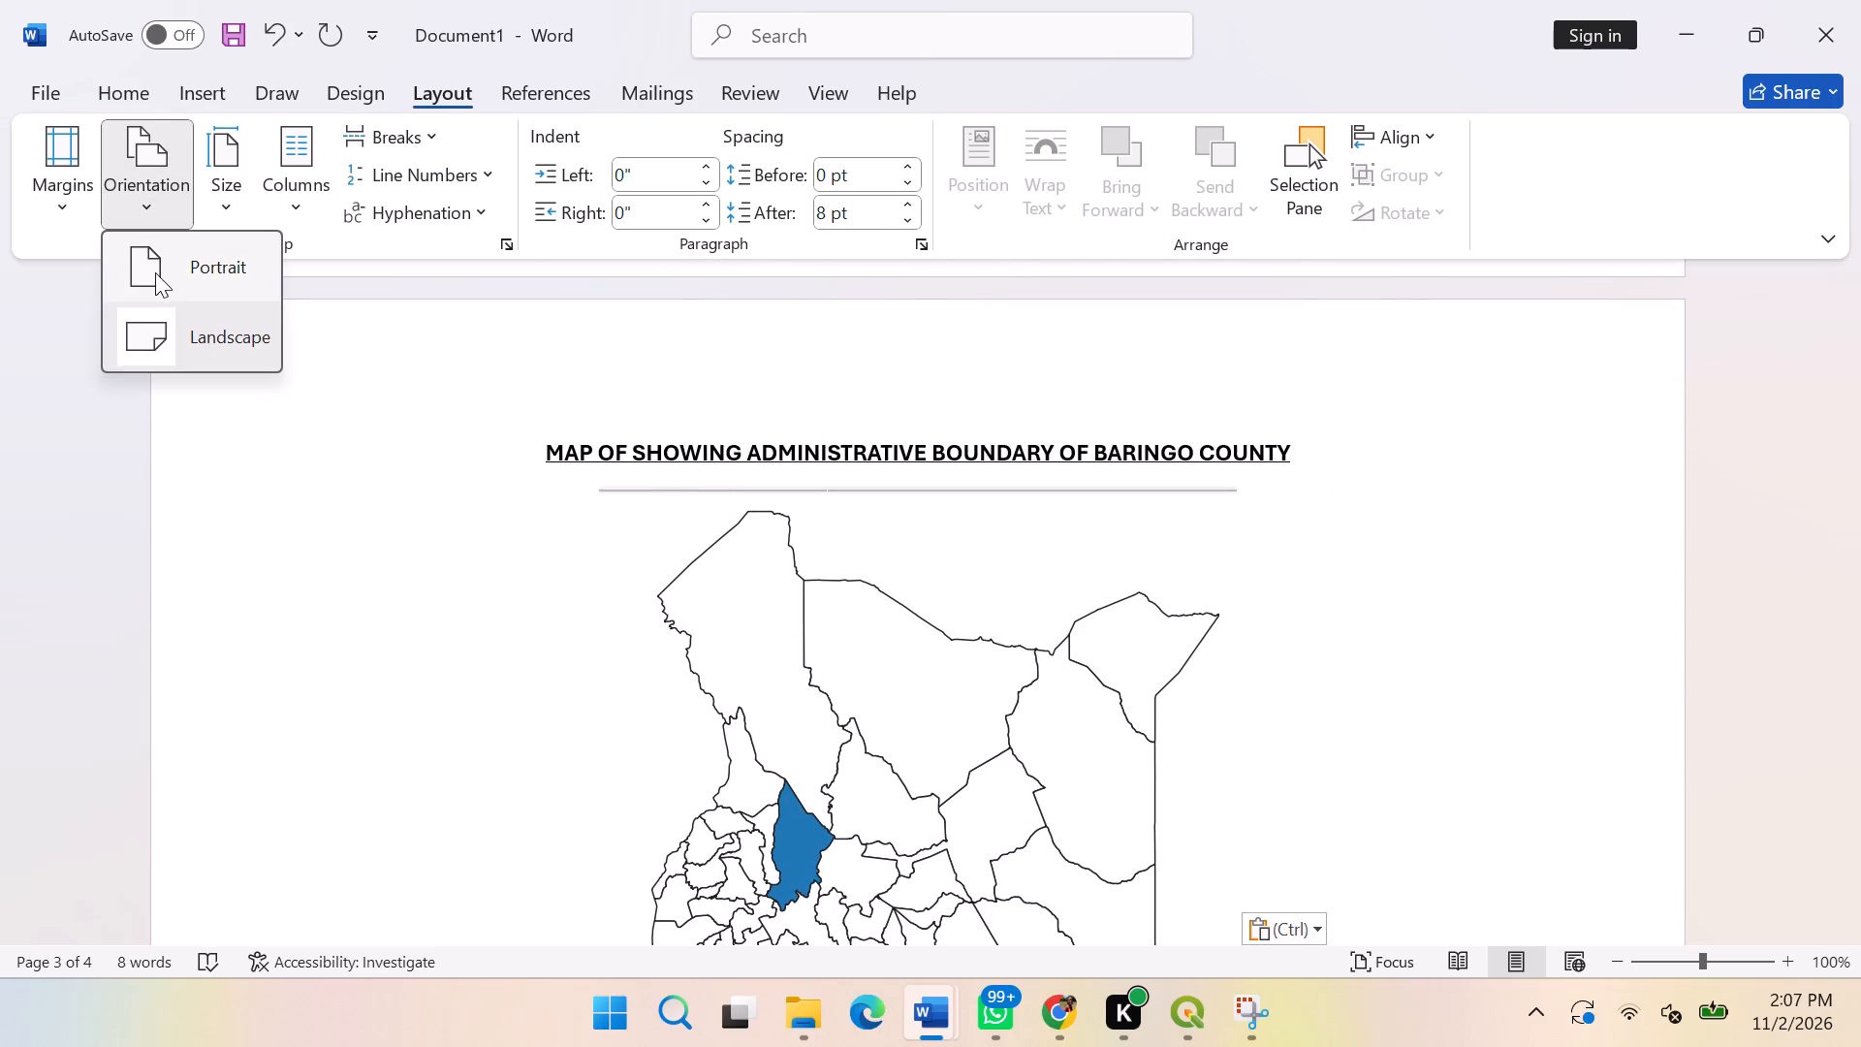
pyautogui.click(155, 272)
# Insert blank lines before the Baringo County heading on page 2 to move it onto page 3, directly above the Kenya map.
pyautogui.scroll(-3, 1195, 623)
pyautogui.scroll(5, 1185, 625)
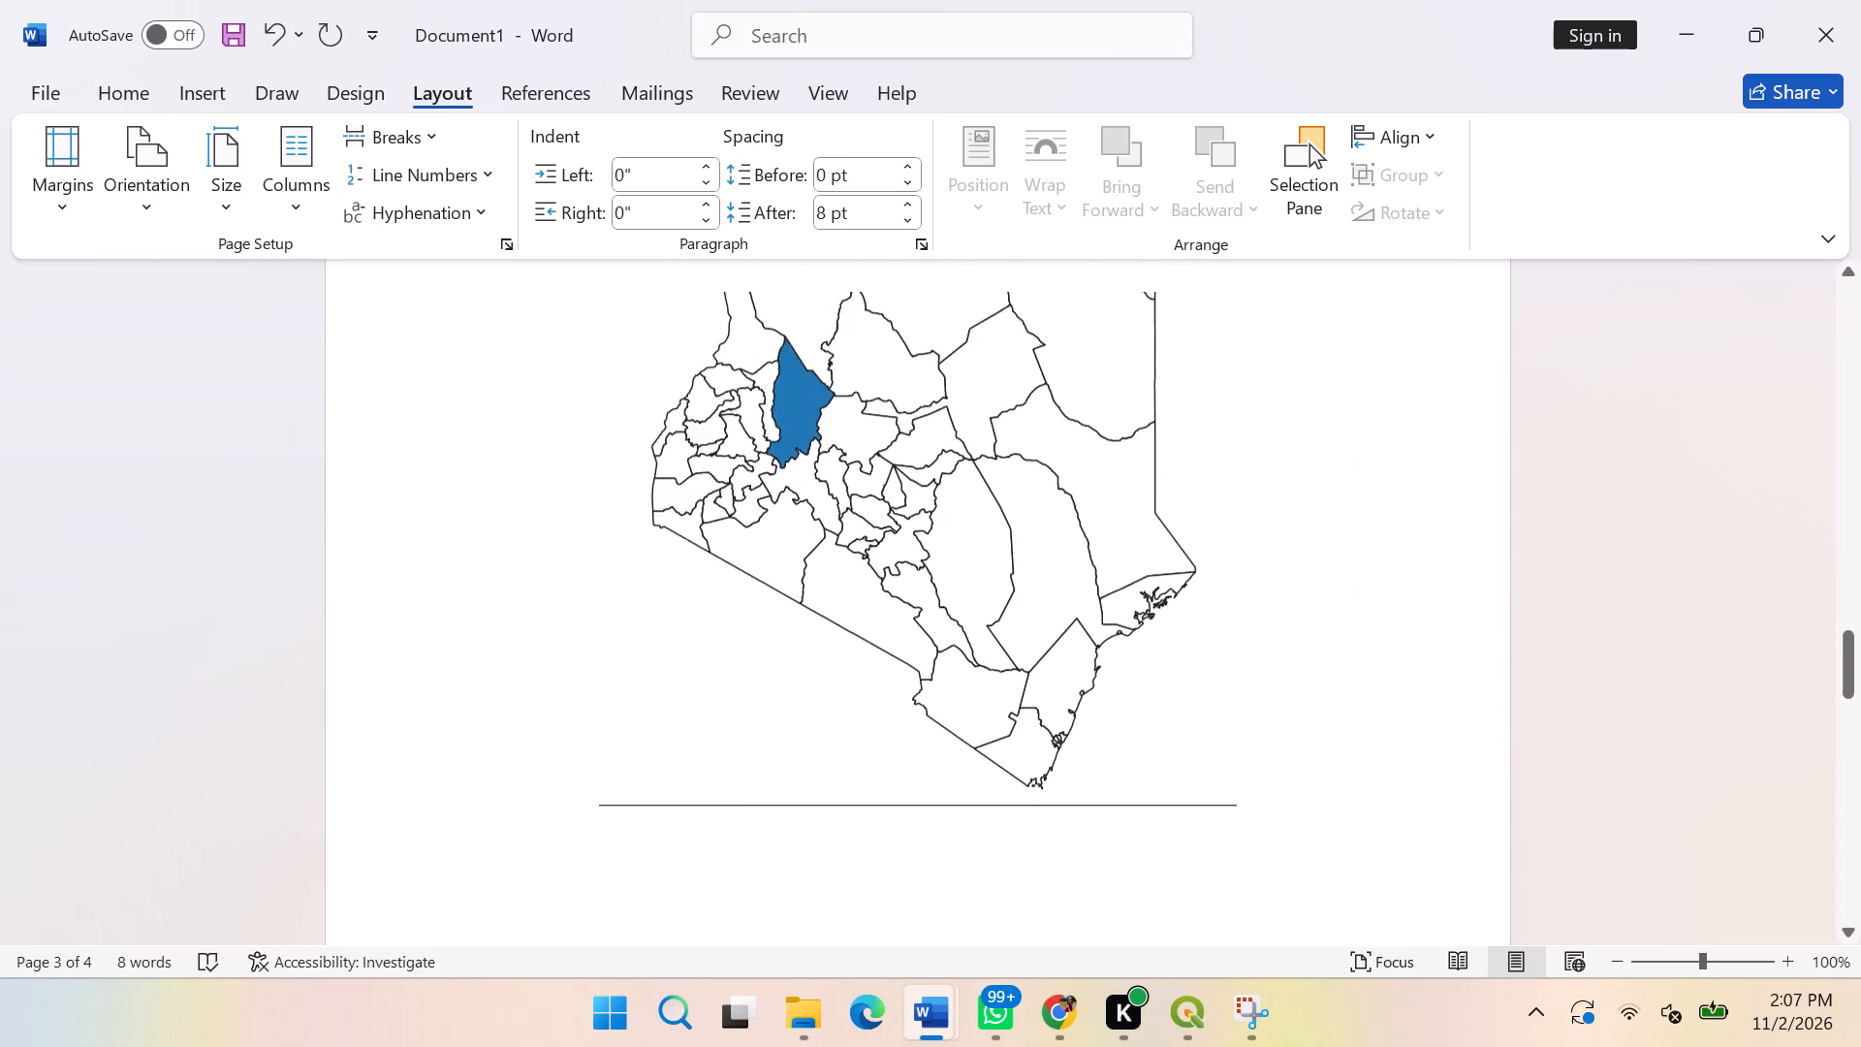
pyautogui.scroll(3, 1185, 625)
pyautogui.click(1060, 743)
pyautogui.scroll(9, 1084, 728)
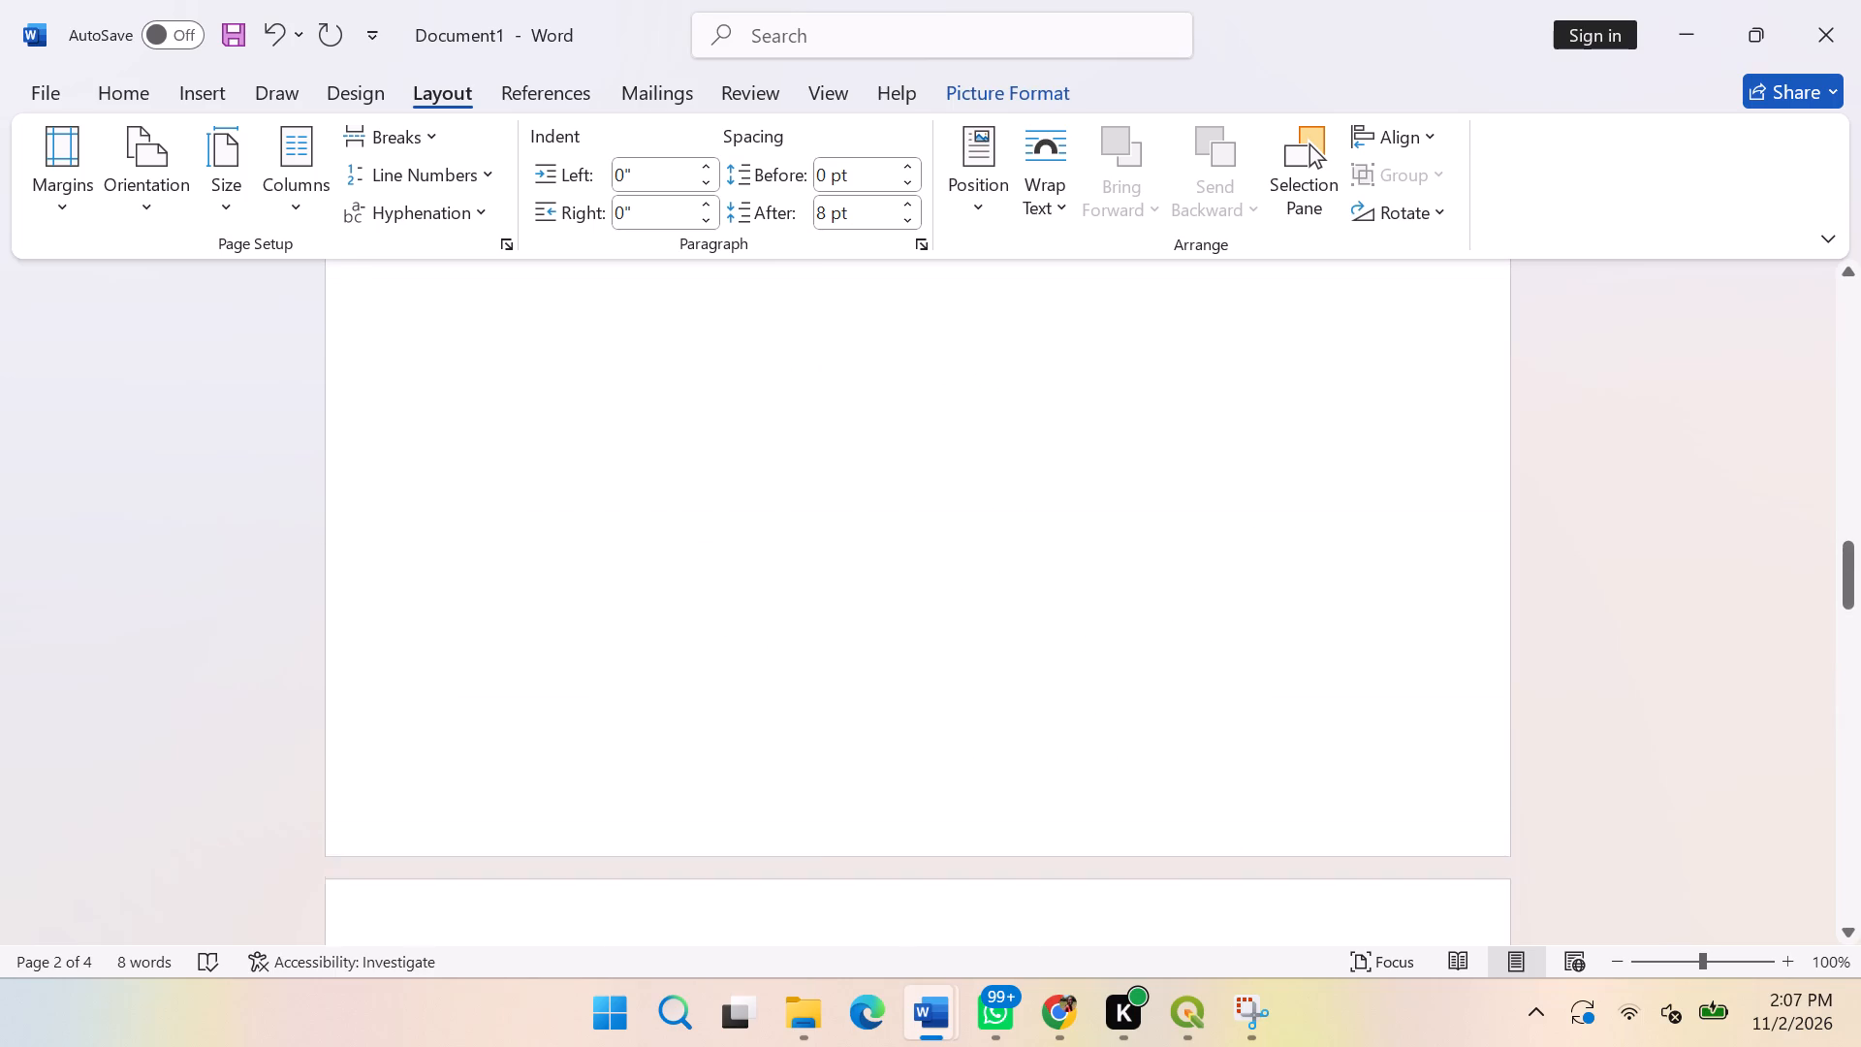
pyautogui.scroll(6, 1098, 741)
pyautogui.scroll(-11, 1106, 749)
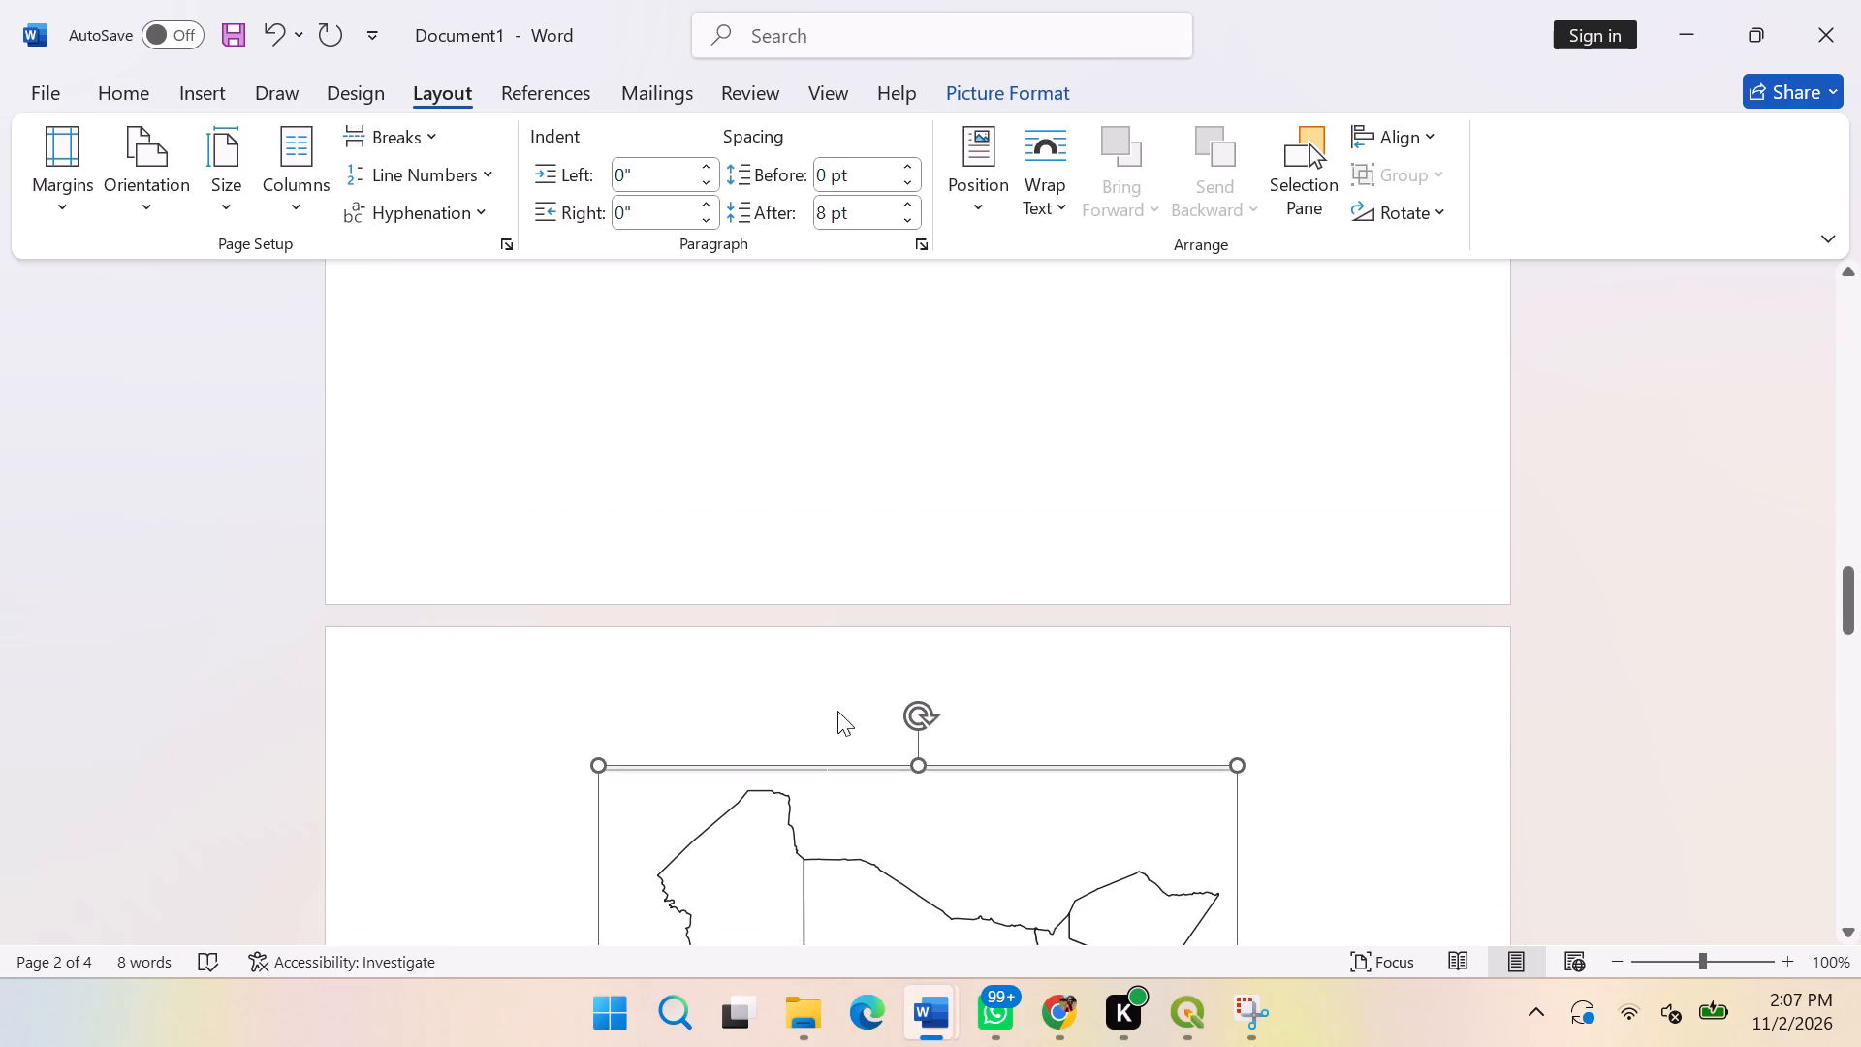
pyautogui.click(840, 555)
pyautogui.scroll(6, 780, 514)
pyautogui.scroll(3, 632, 509)
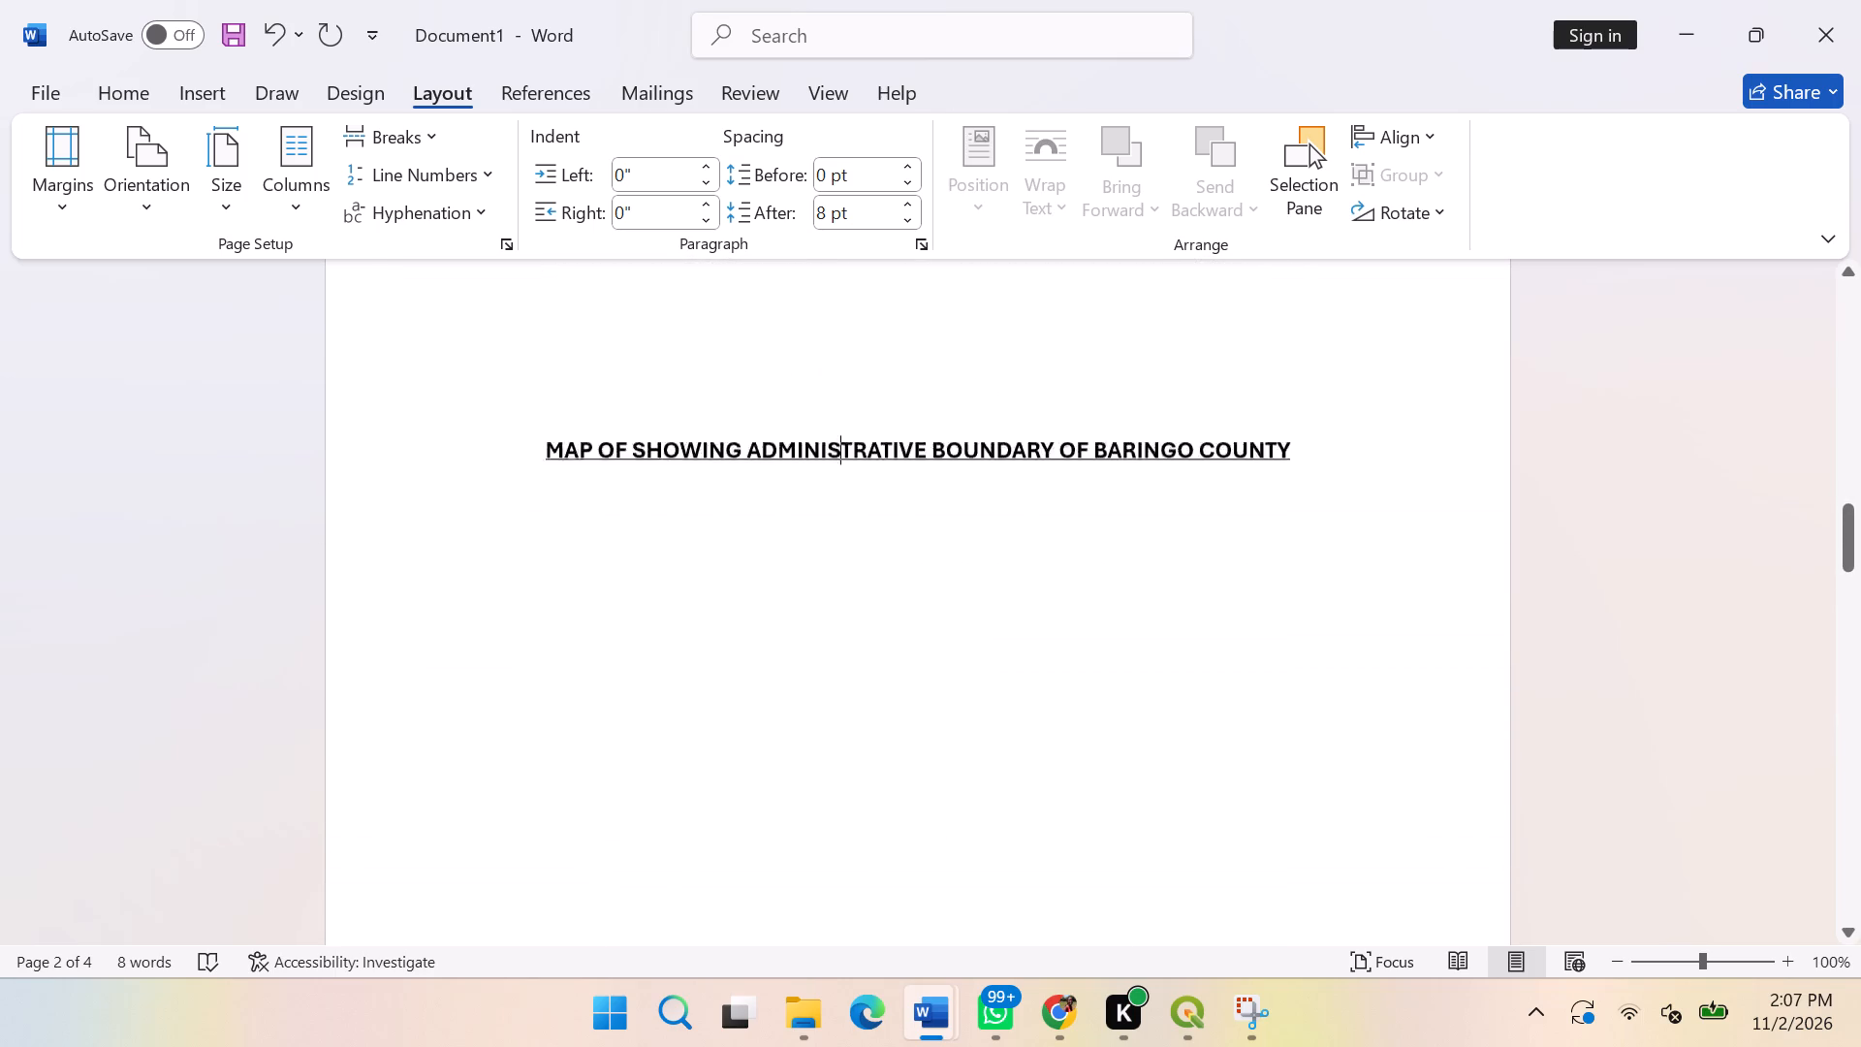
pyautogui.click(541, 484)
pyautogui.press('Return')
pyautogui.press('Return')
pyautogui.press('Return')
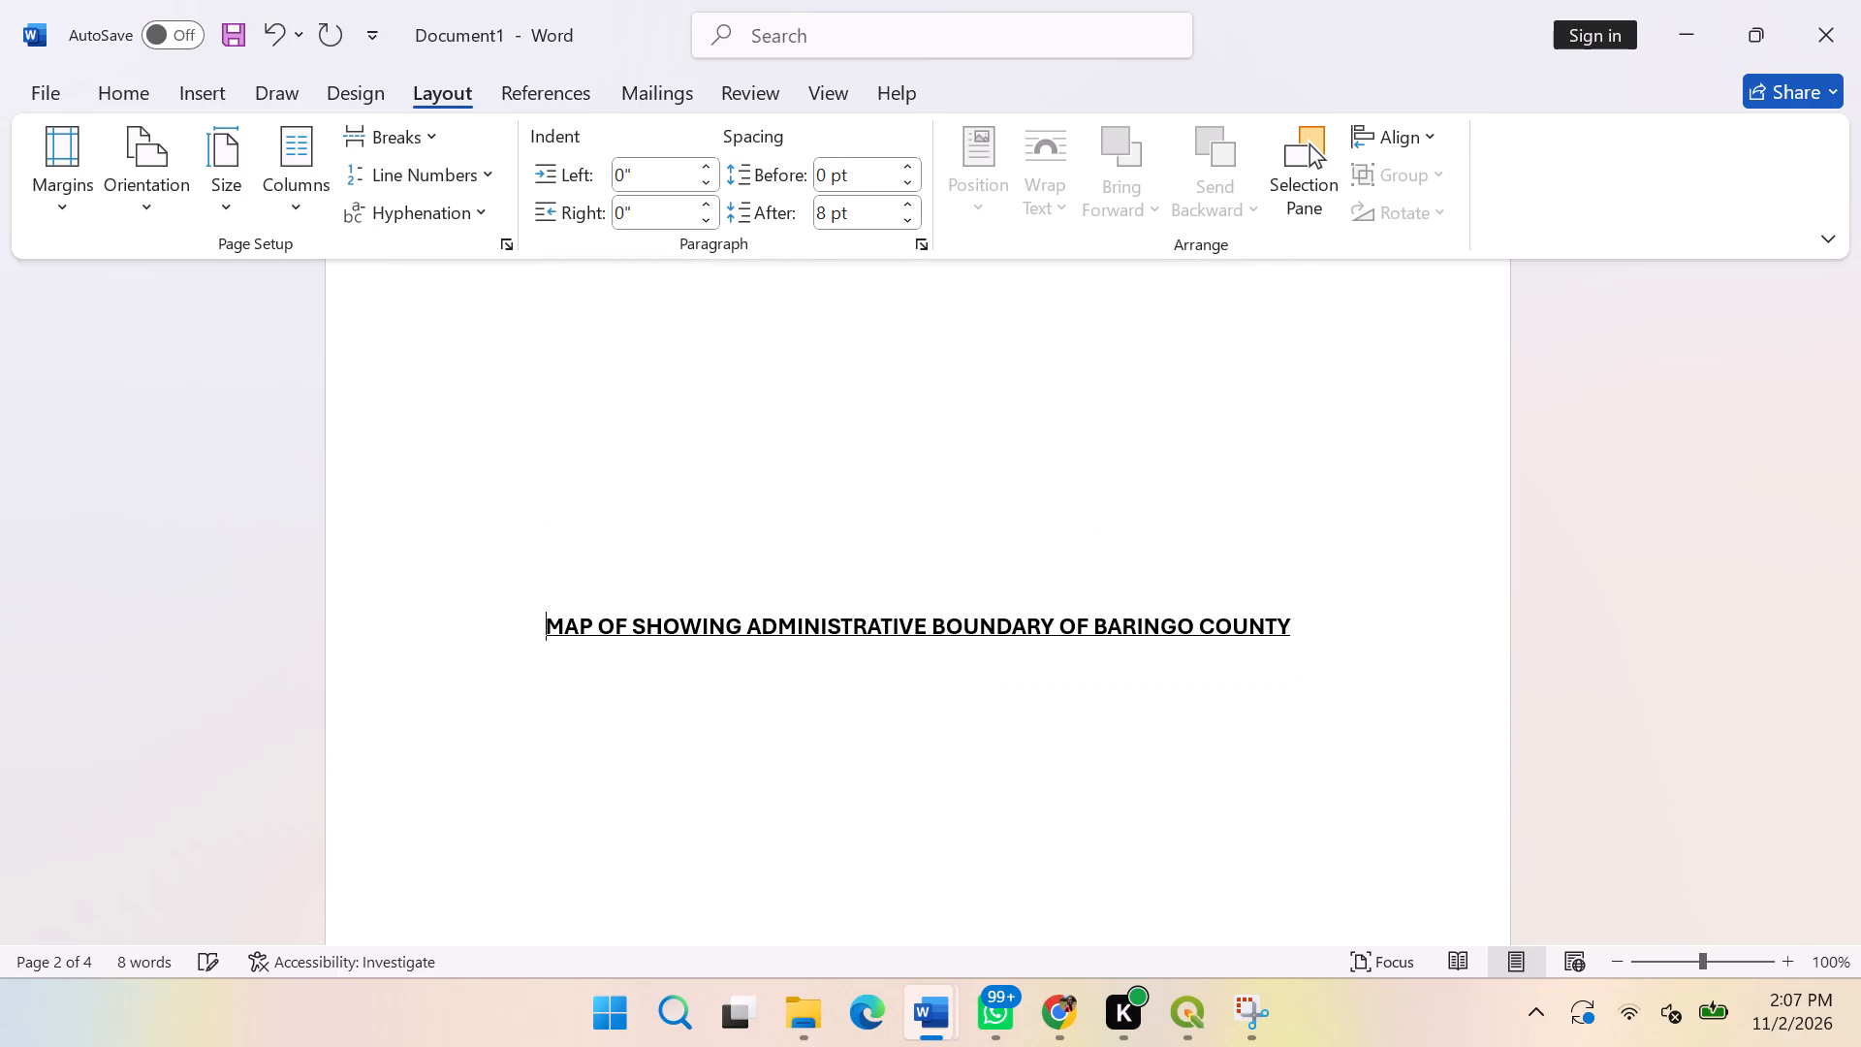
pyautogui.press('Return')
pyautogui.press('Return')
pyautogui.press('Return')
pyautogui.press('Return')
pyautogui.press('Return')
pyautogui.press('Return')
pyautogui.press('Return')
pyautogui.scroll(-10, 544, 484)
pyautogui.scroll(4, 656, 543)
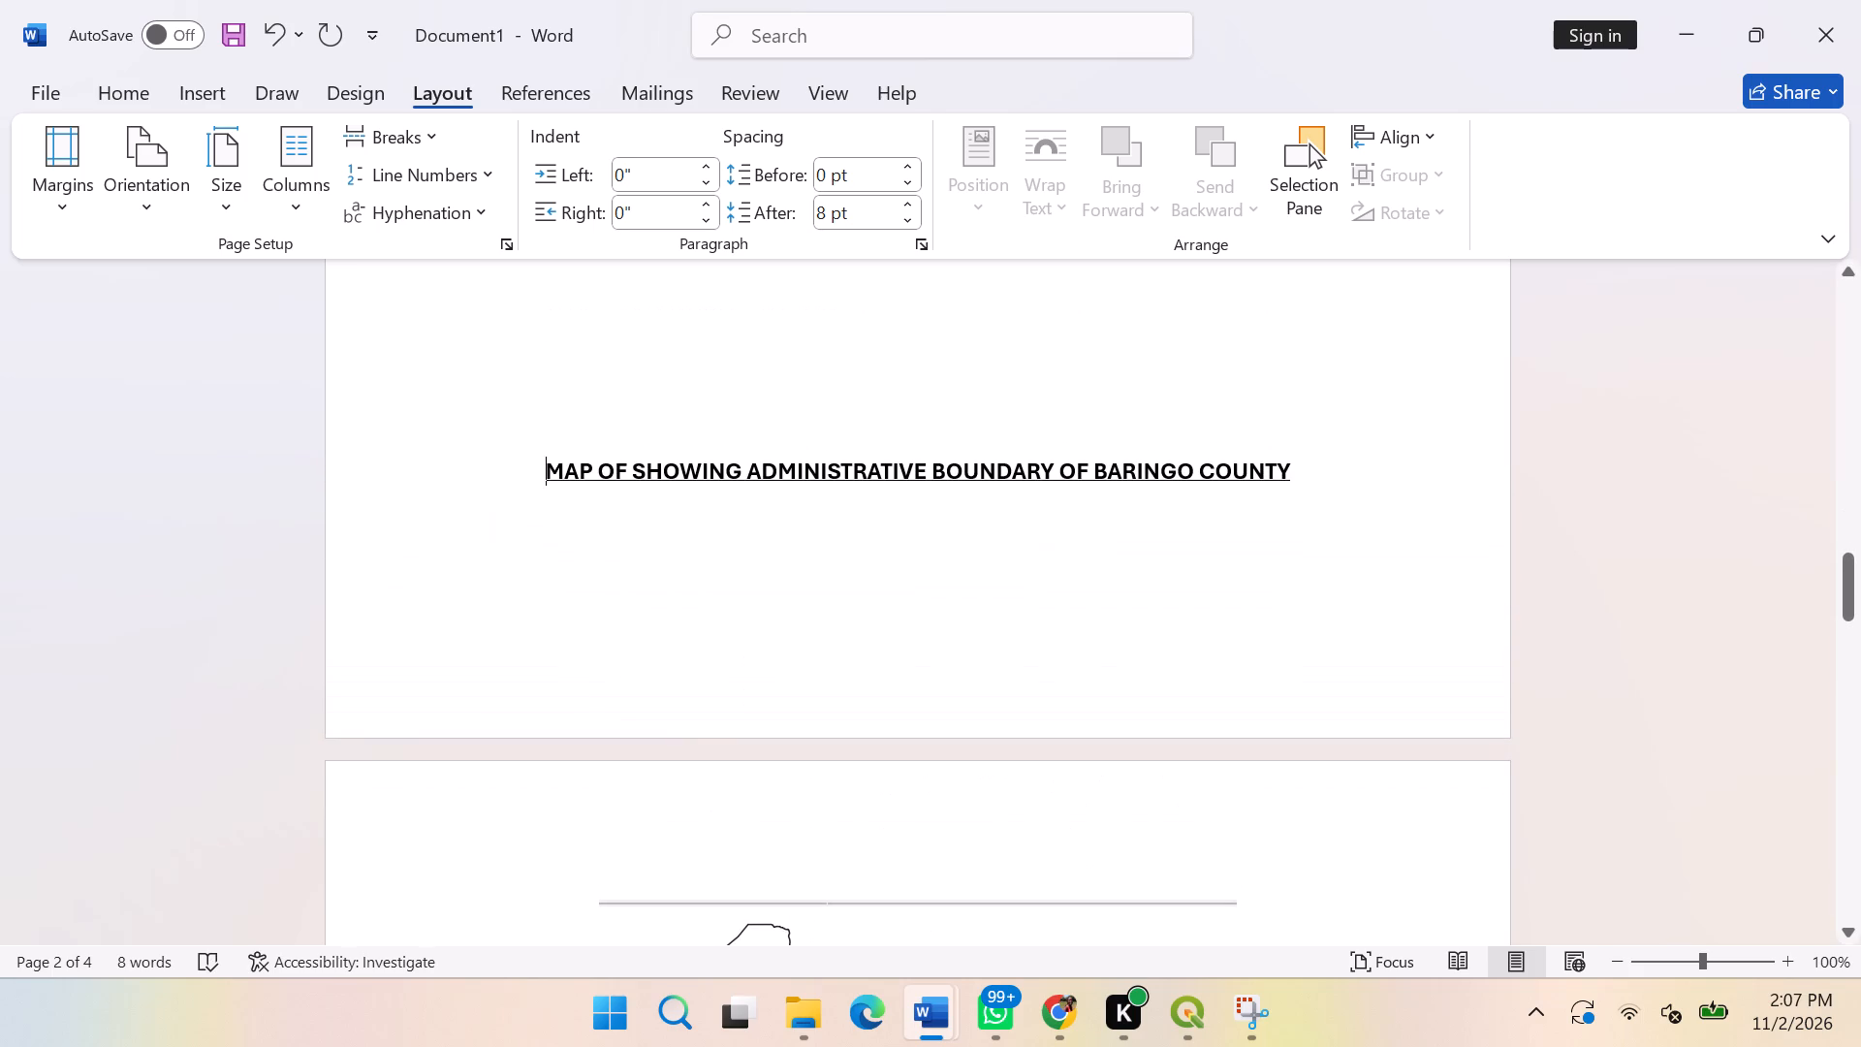
pyautogui.press('Return')
pyautogui.press('Return')
pyautogui.press('Return')
# Widen the Kenya map picture below the heading so it extends beyond the heading's text on both sides.
pyautogui.scroll(-4, 1218, 132)
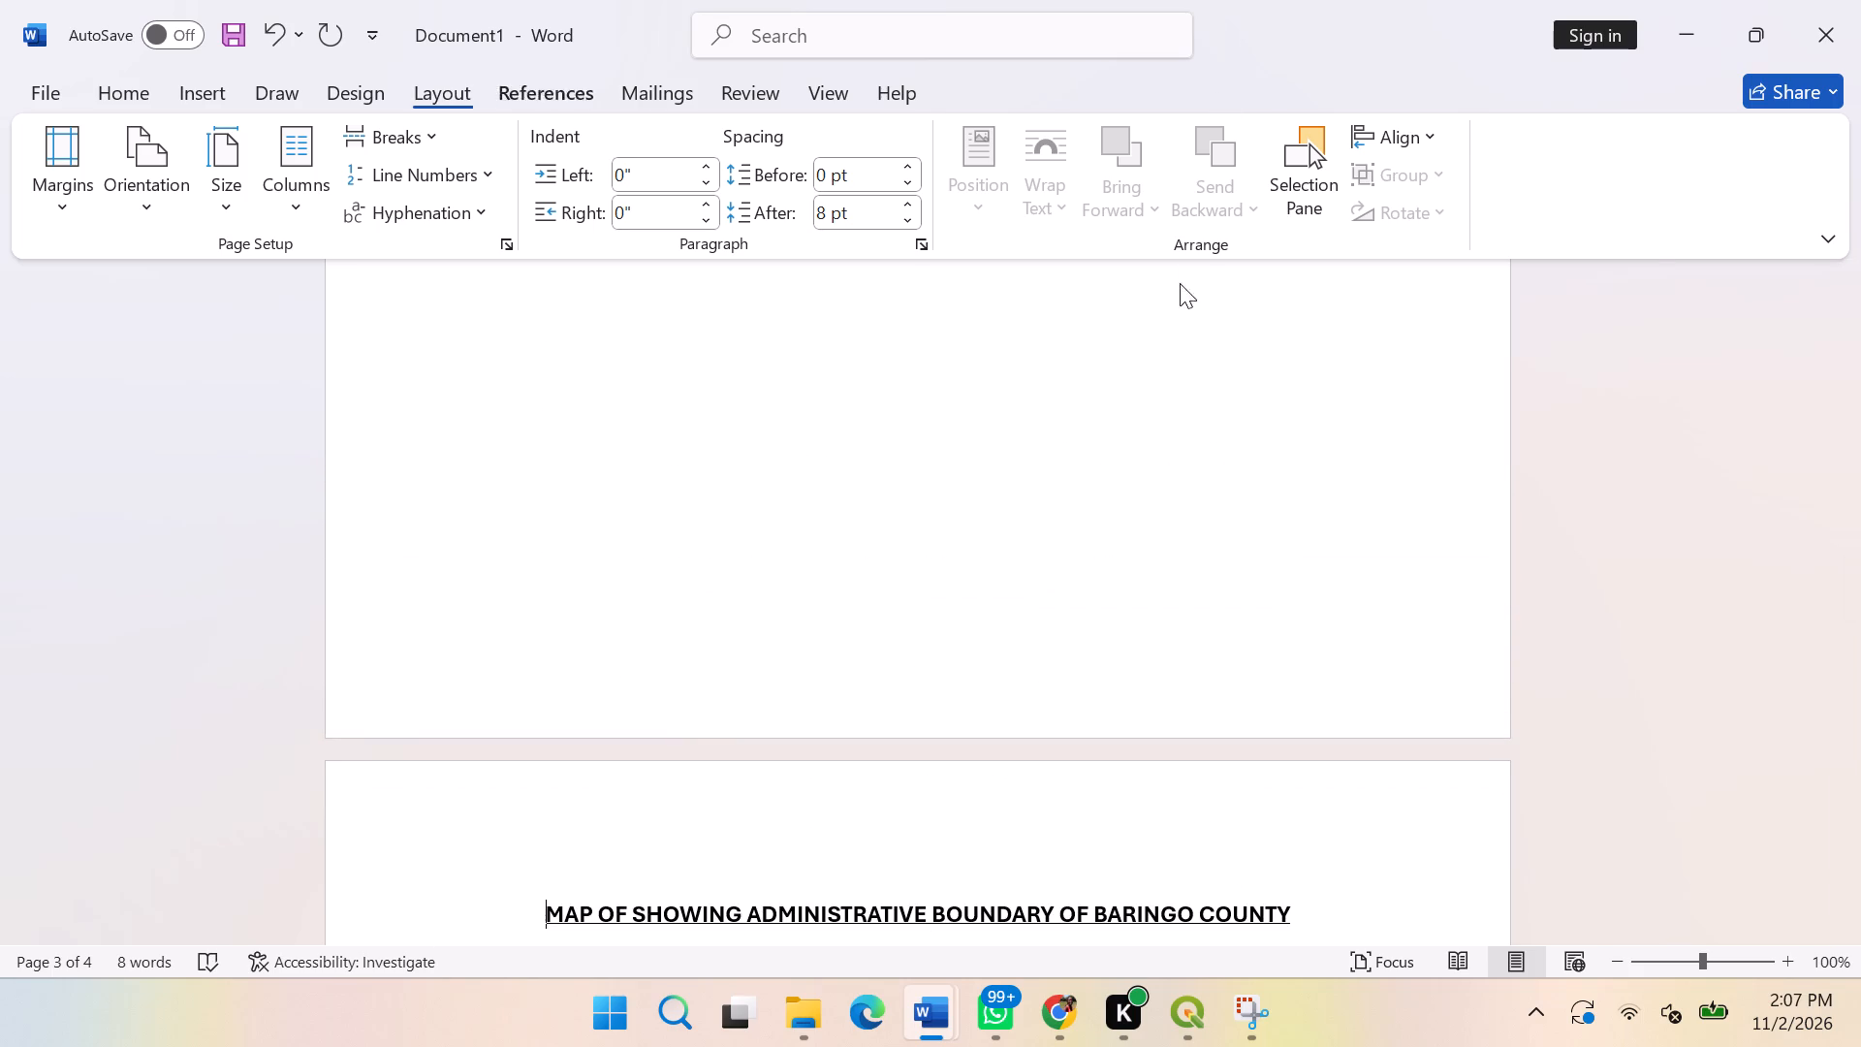
pyautogui.scroll(-8, 1085, 667)
pyautogui.click(1037, 718)
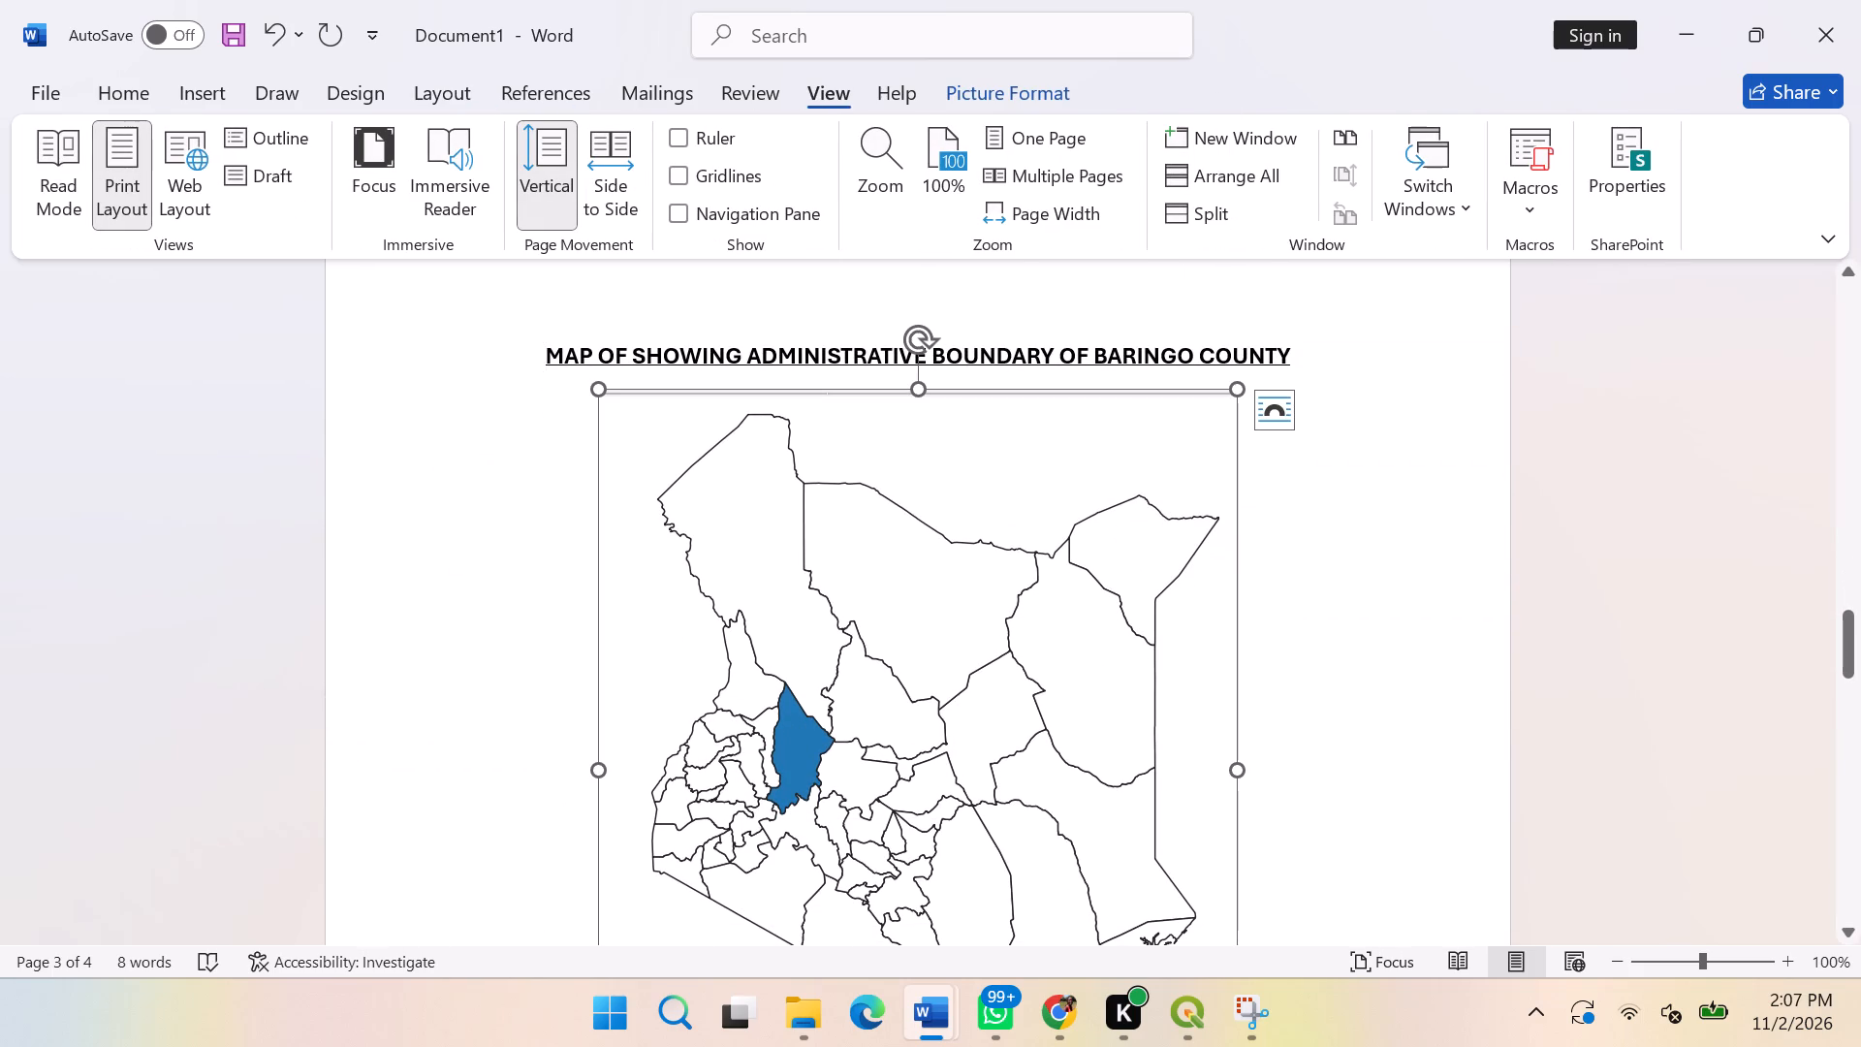
pyautogui.moveTo(1244, 772); pyautogui.dragTo(1368, 849)
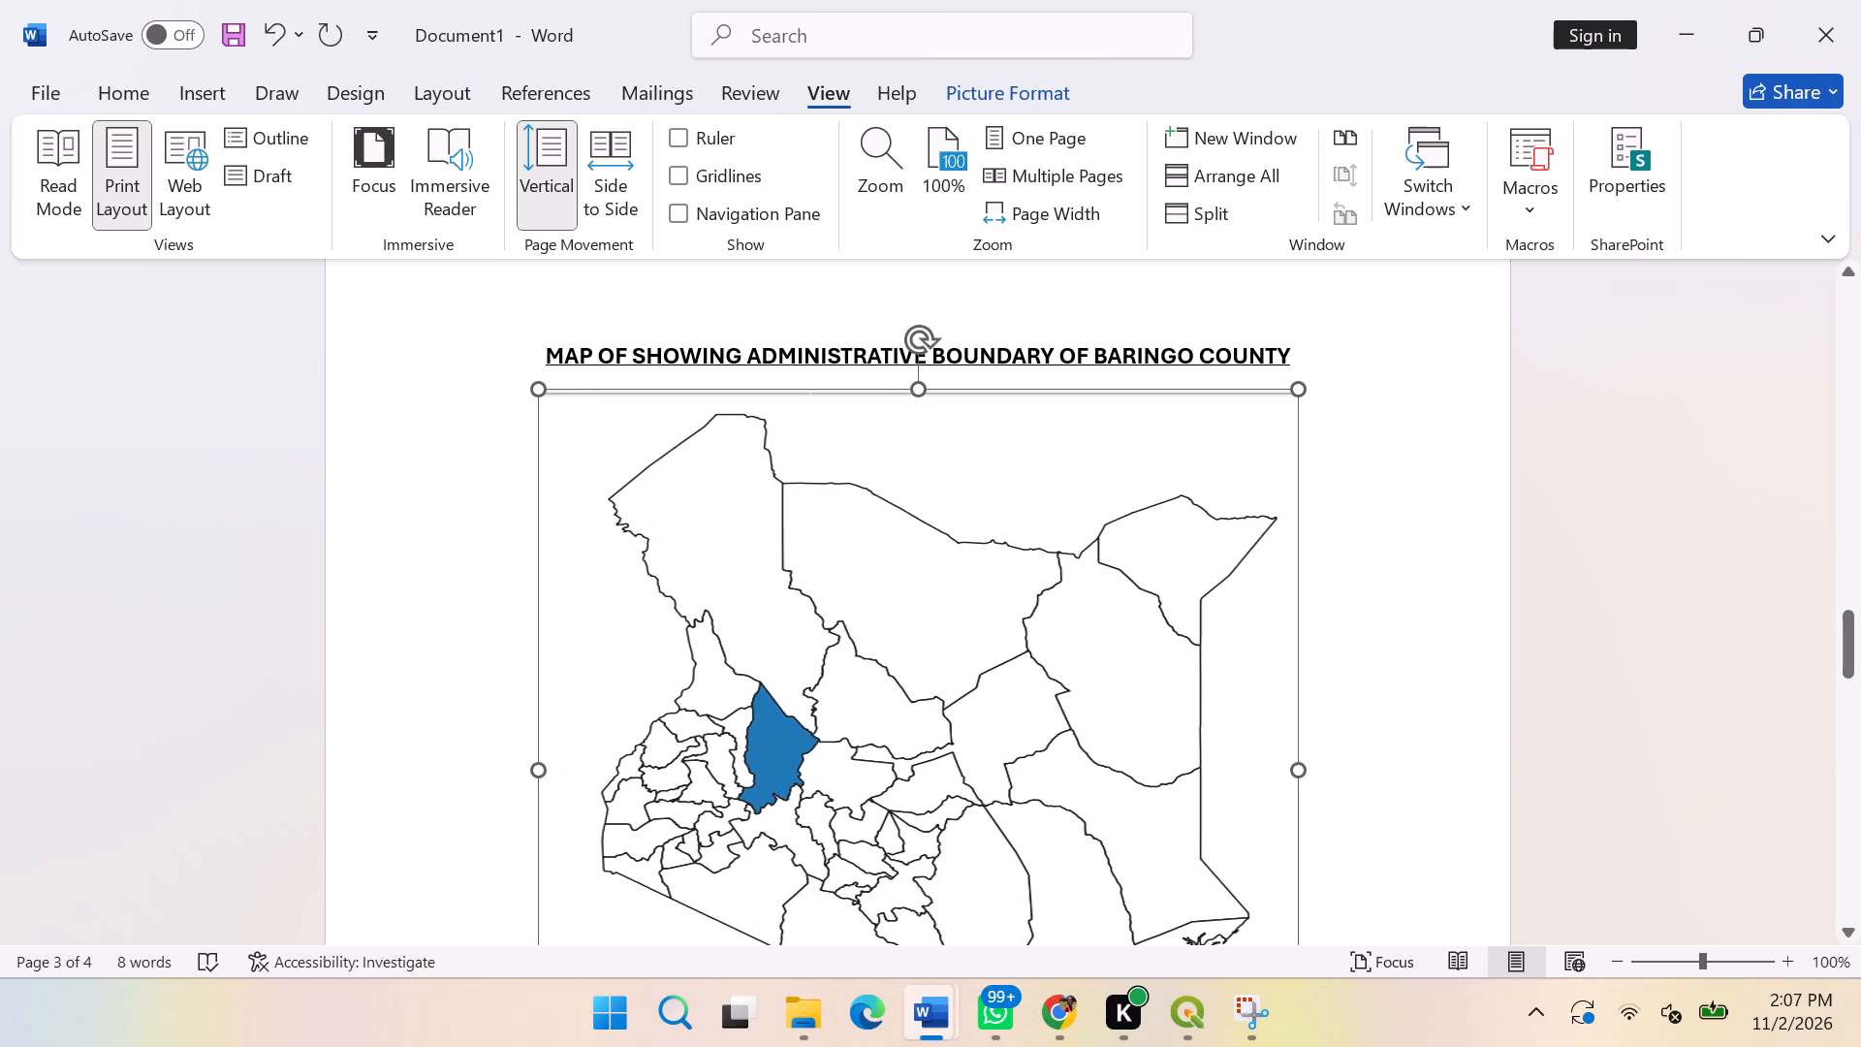
pyautogui.moveTo(1368, 849); pyautogui.dragTo(1431, 857)
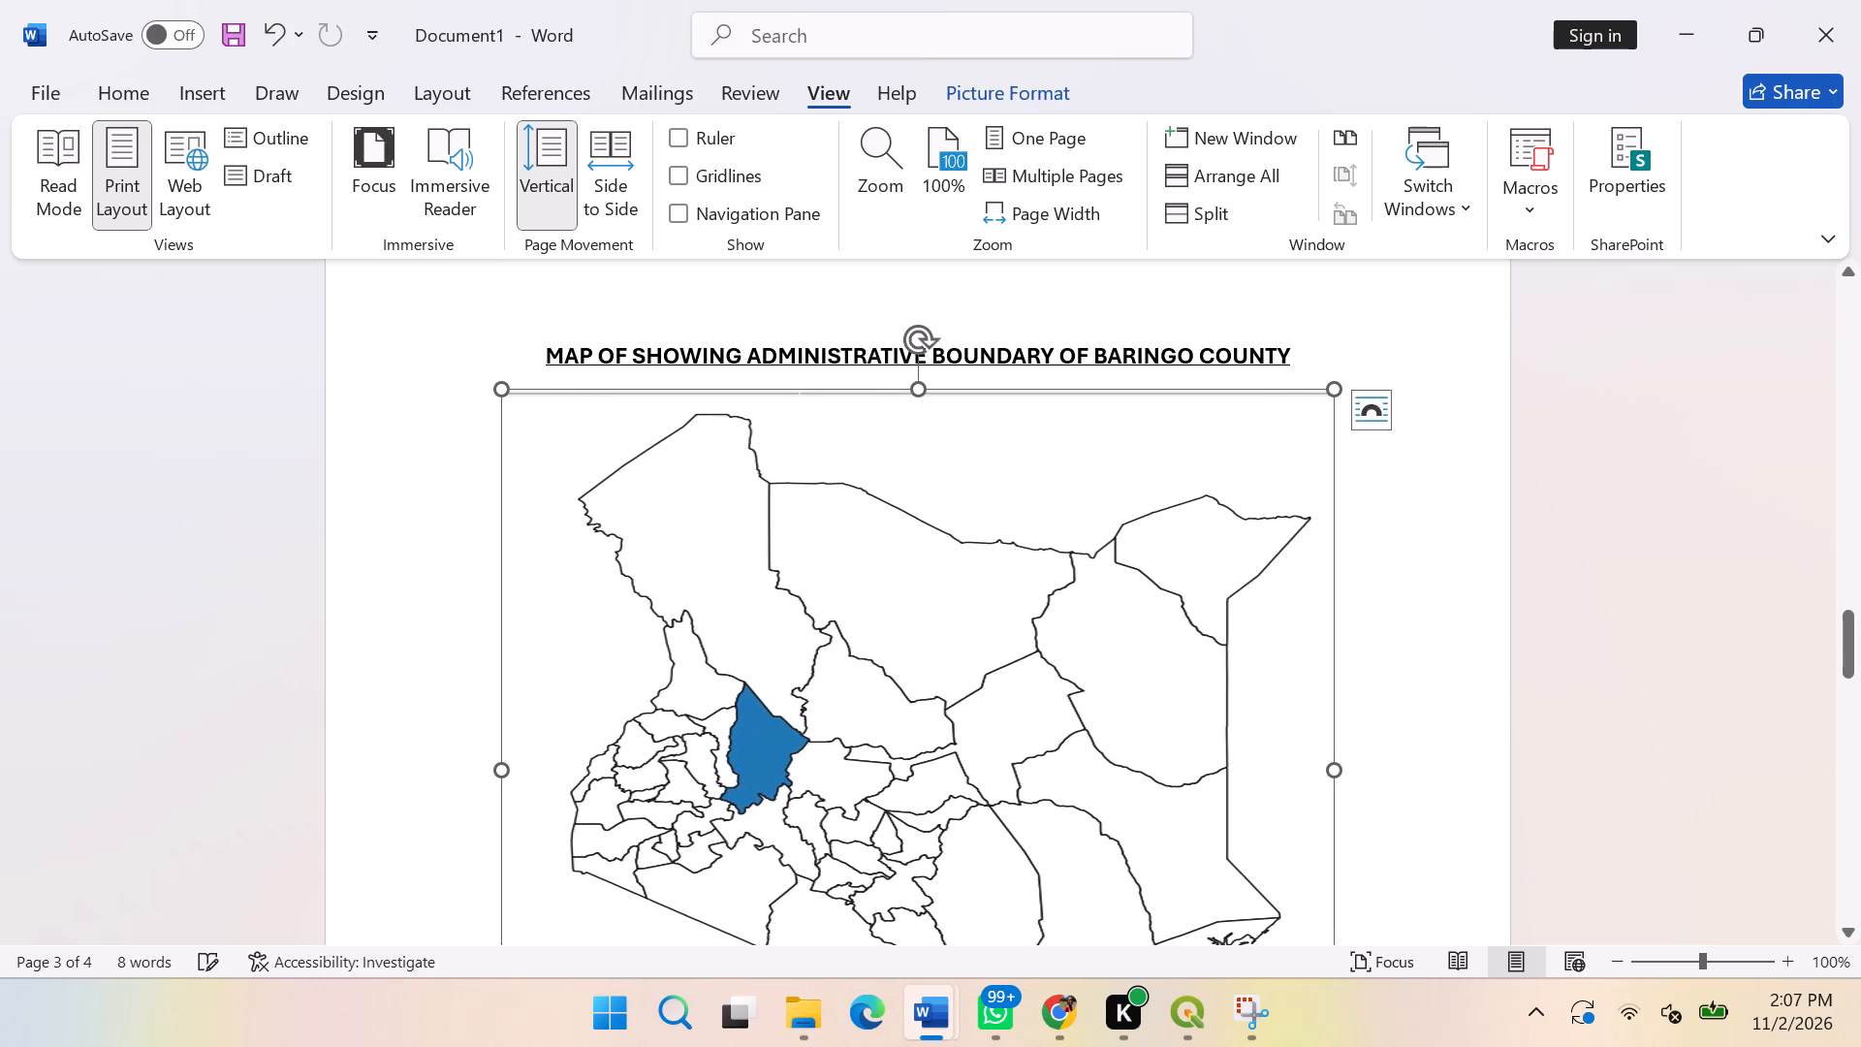
# Stretch the Kenya map picture's height downward to fill more of page 3, leaving its width as set.
pyautogui.scroll(-4, 1369, 819)
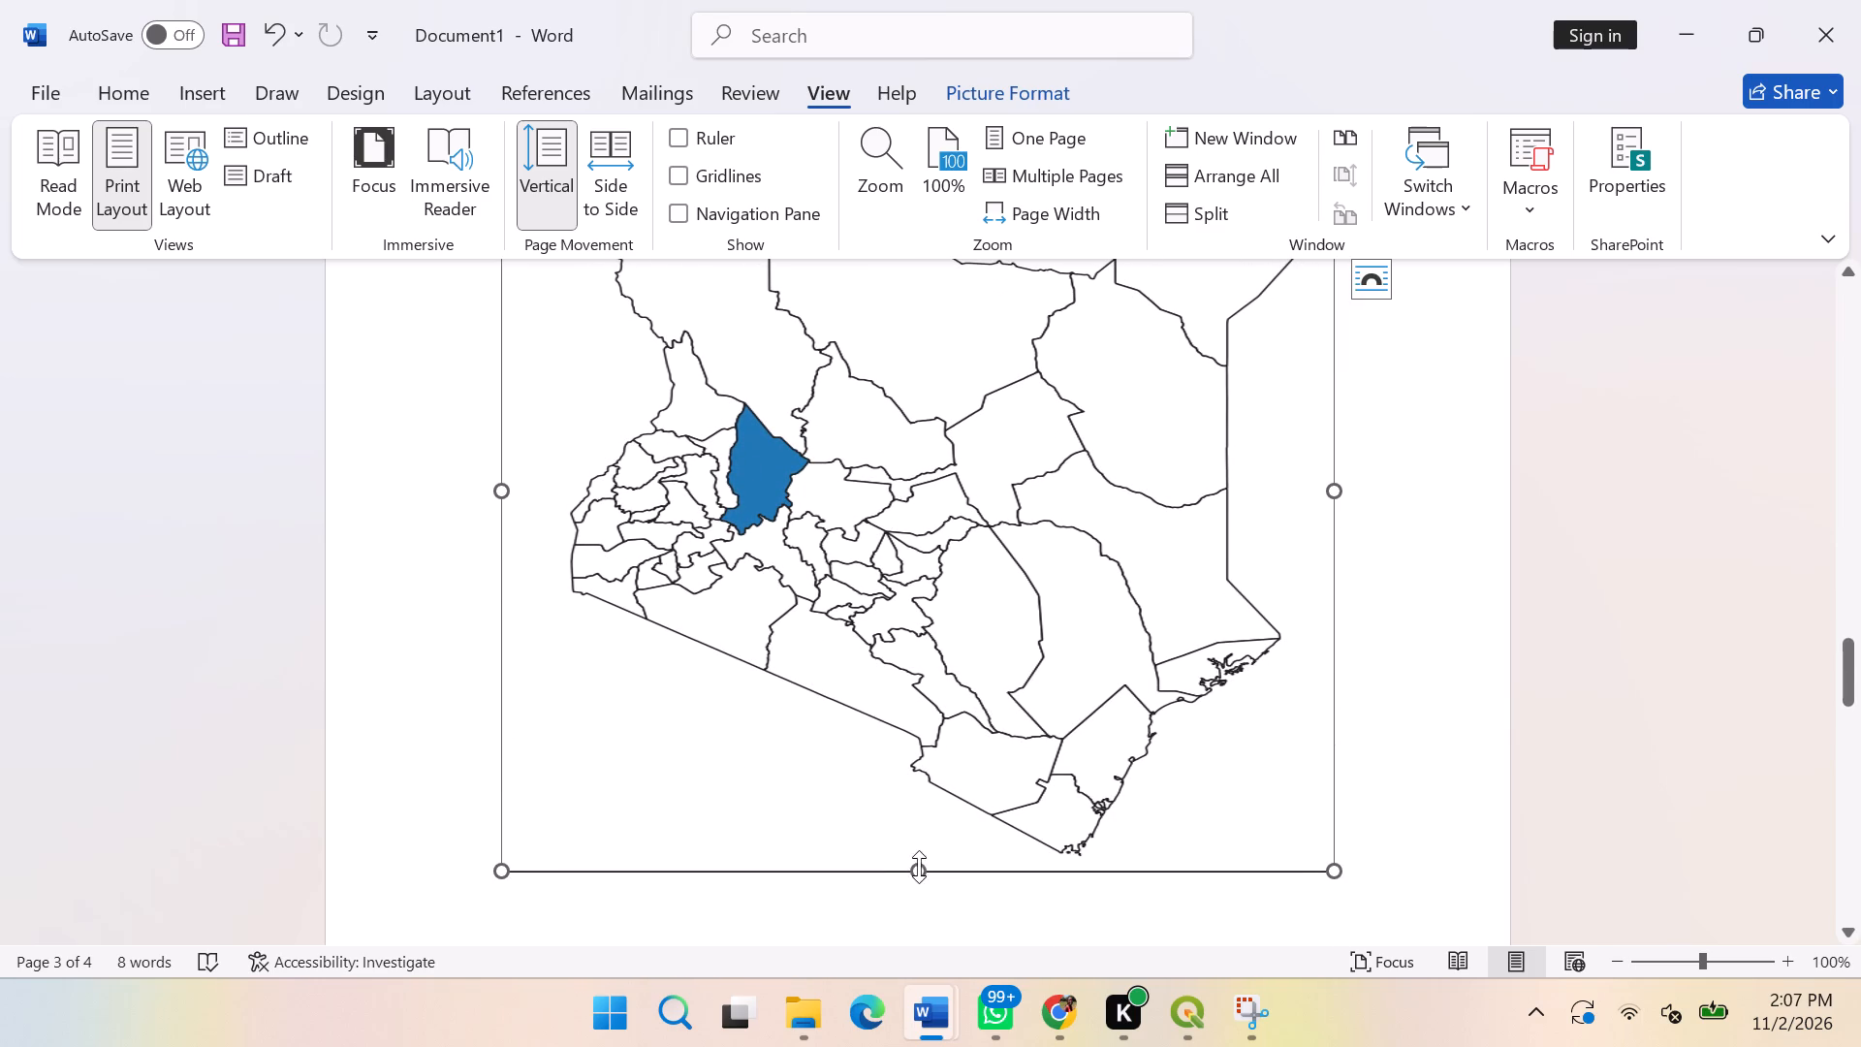
pyautogui.moveTo(920, 870); pyautogui.dragTo(927, 963)
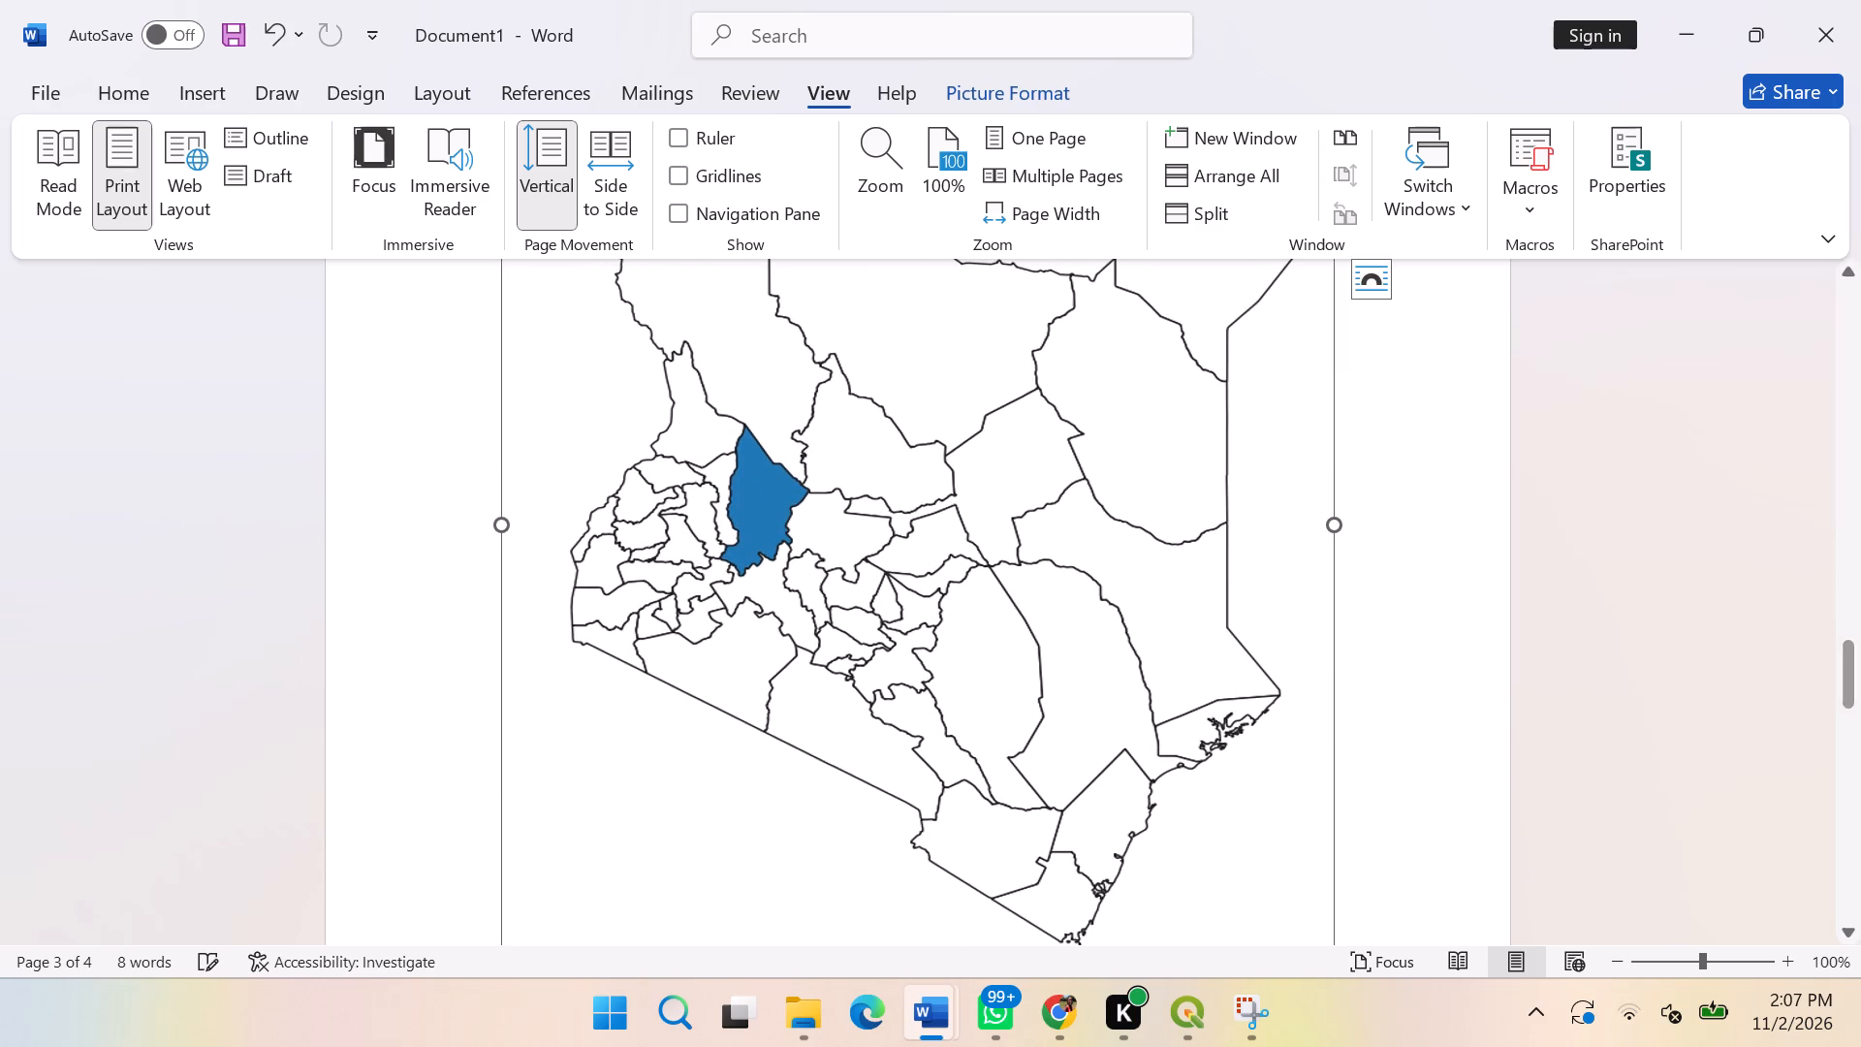
pyautogui.scroll(-7, 1000, 795)
pyautogui.moveTo(917, 480); pyautogui.dragTo(917, 498)
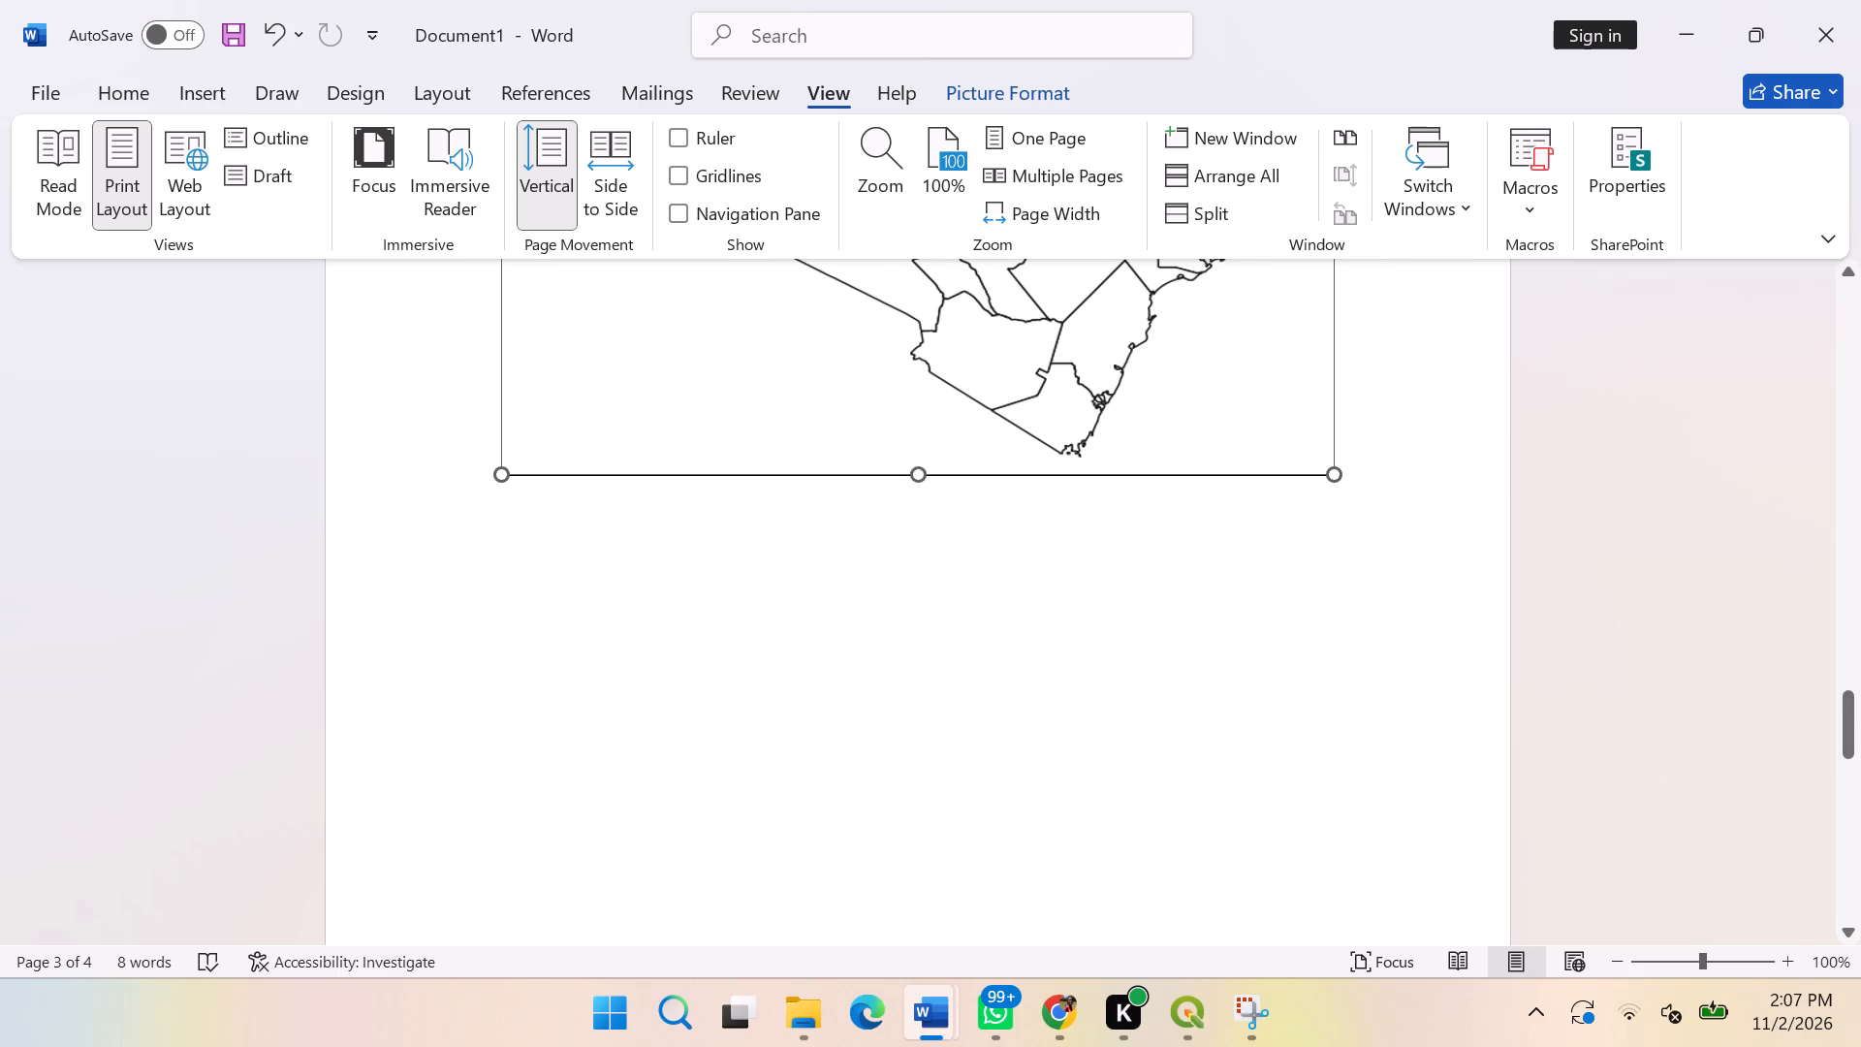
pyautogui.moveTo(917, 498); pyautogui.dragTo(915, 589)
pyautogui.scroll(5, 976, 633)
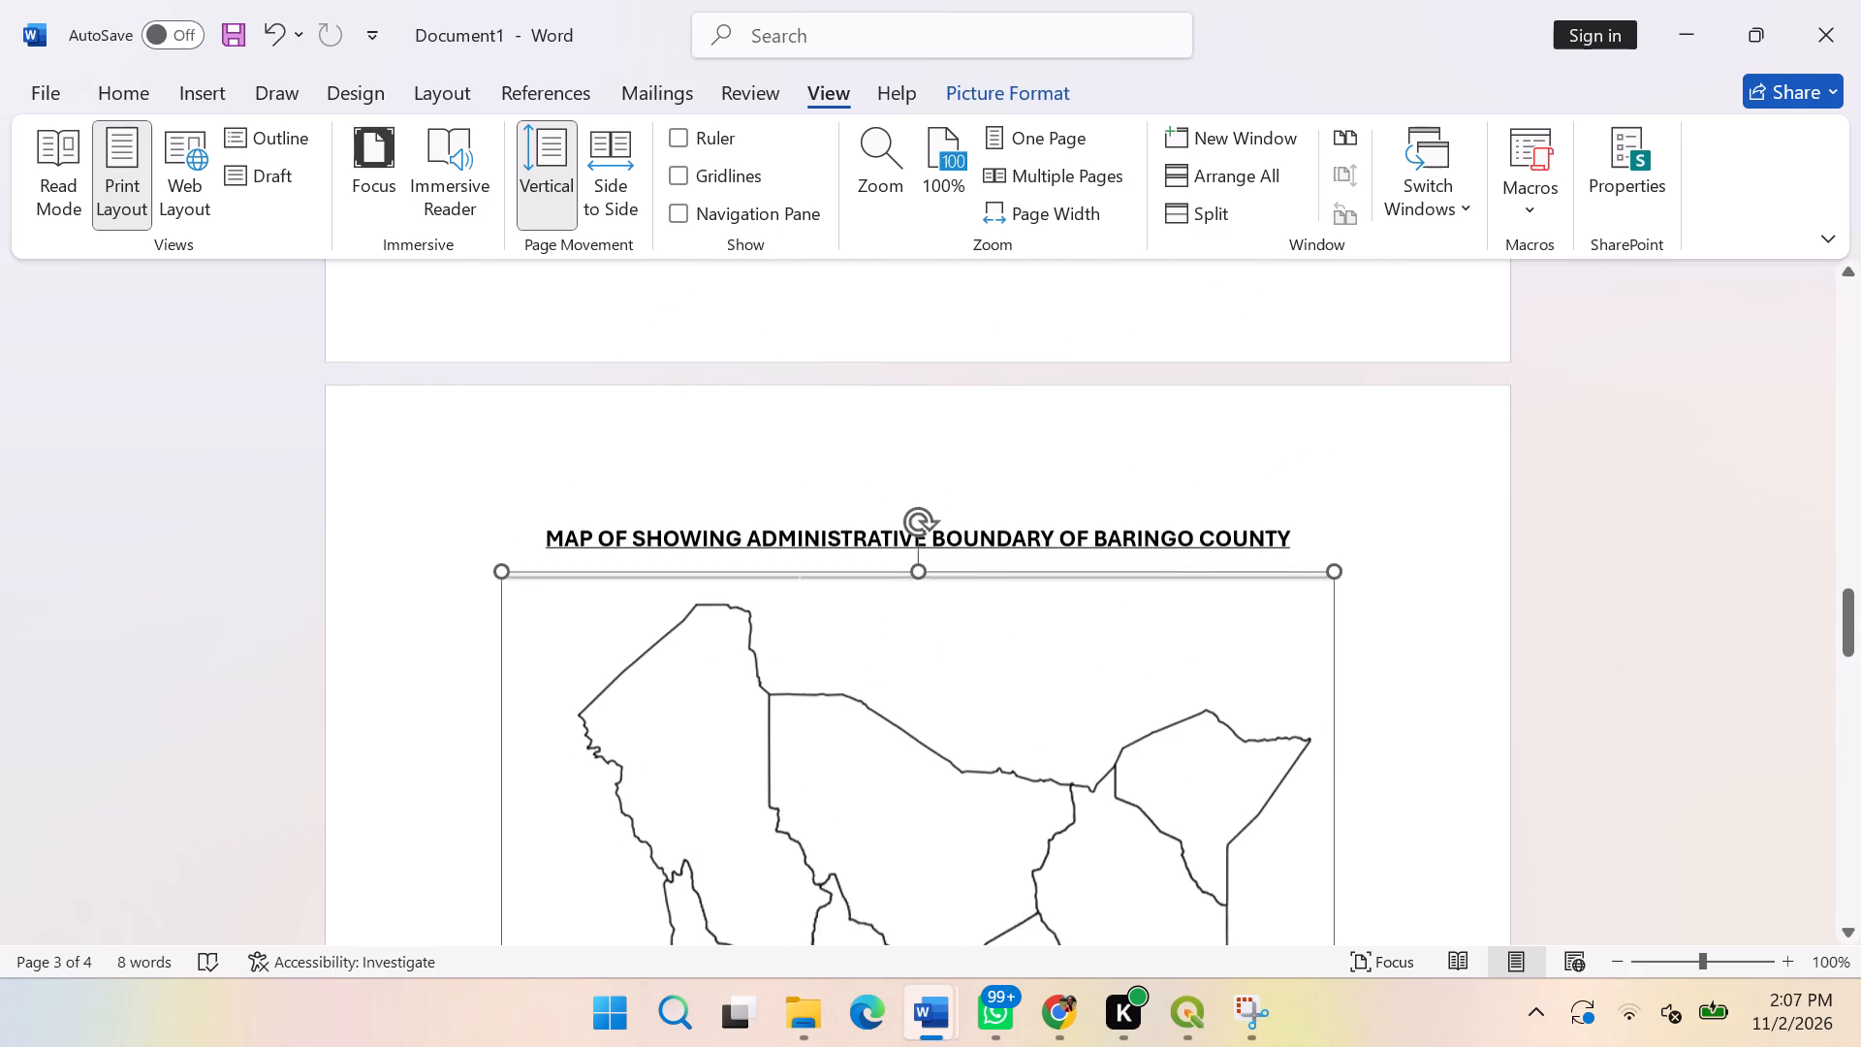
pyautogui.scroll(-7, 984, 649)
pyautogui.scroll(-3, 1194, 612)
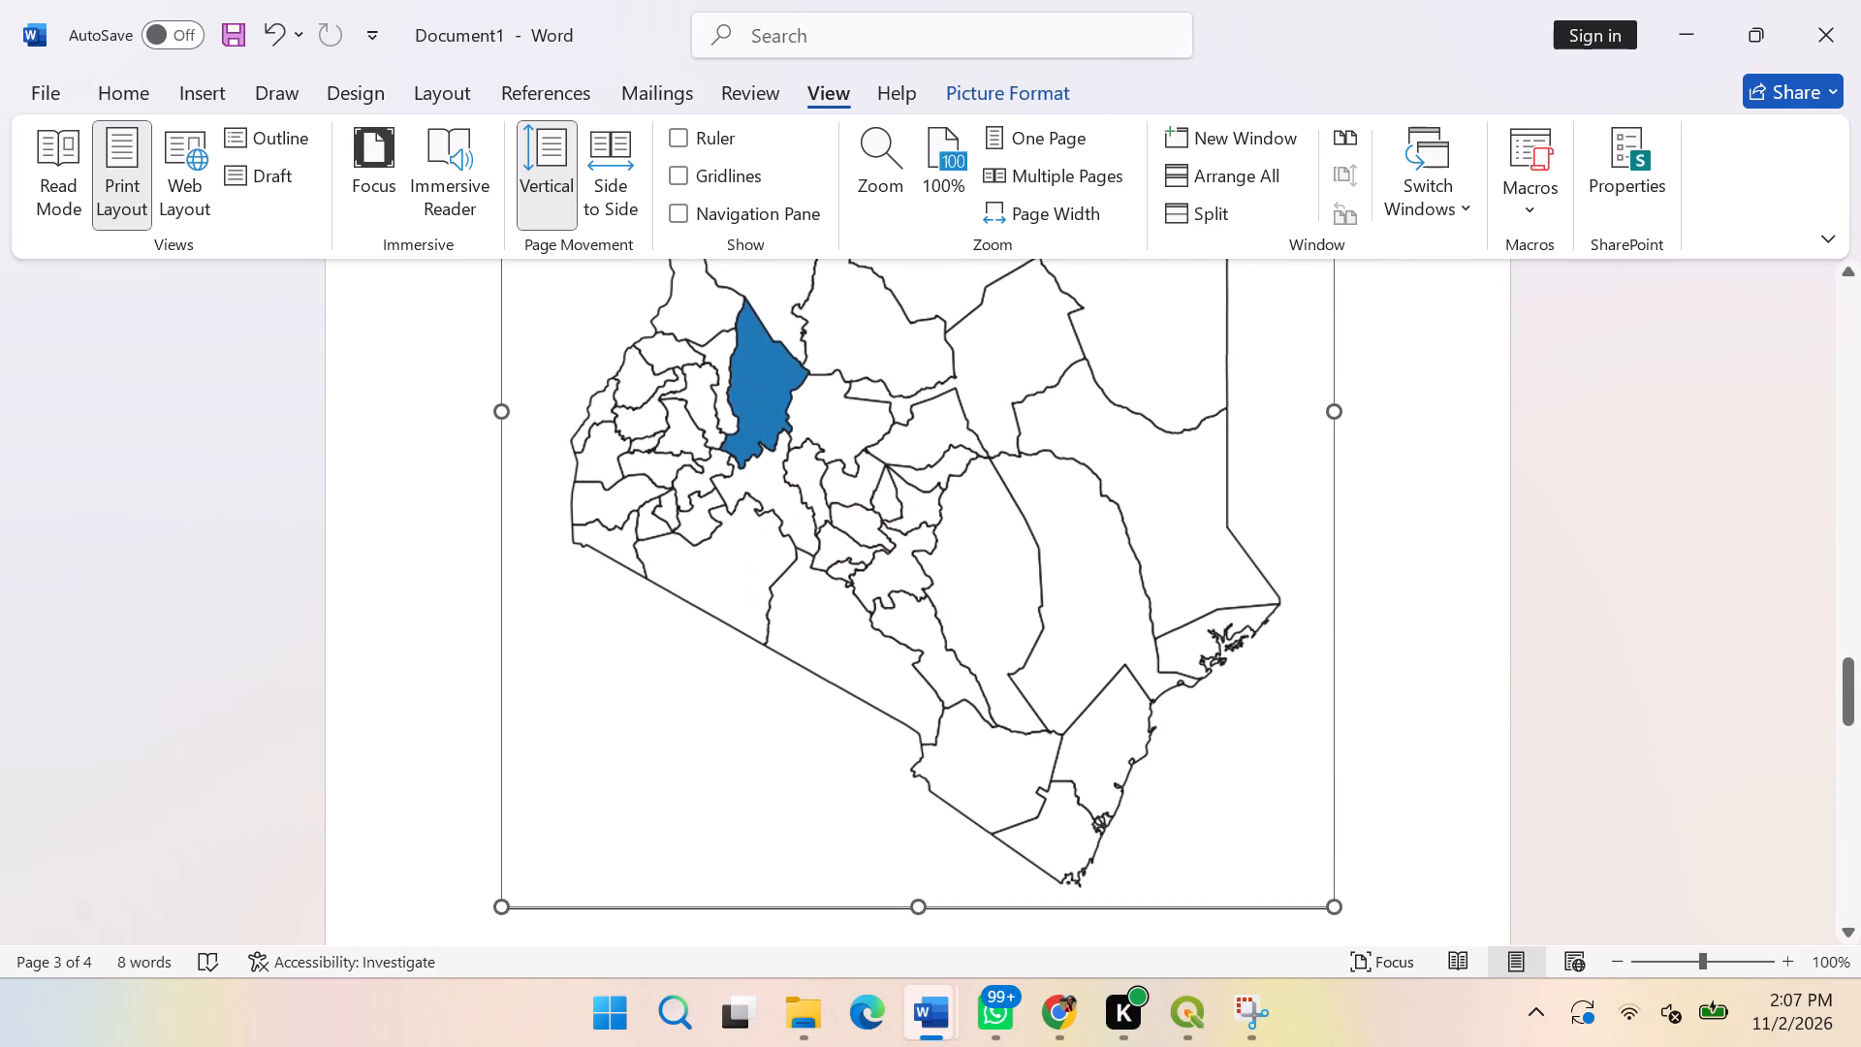
pyautogui.click(1403, 701)
# Print one copy of only page 3, containing the Baringo County heading and Kenya map, on the ECOSYS M4125idn printer.
pyautogui.scroll(2, 1180, 707)
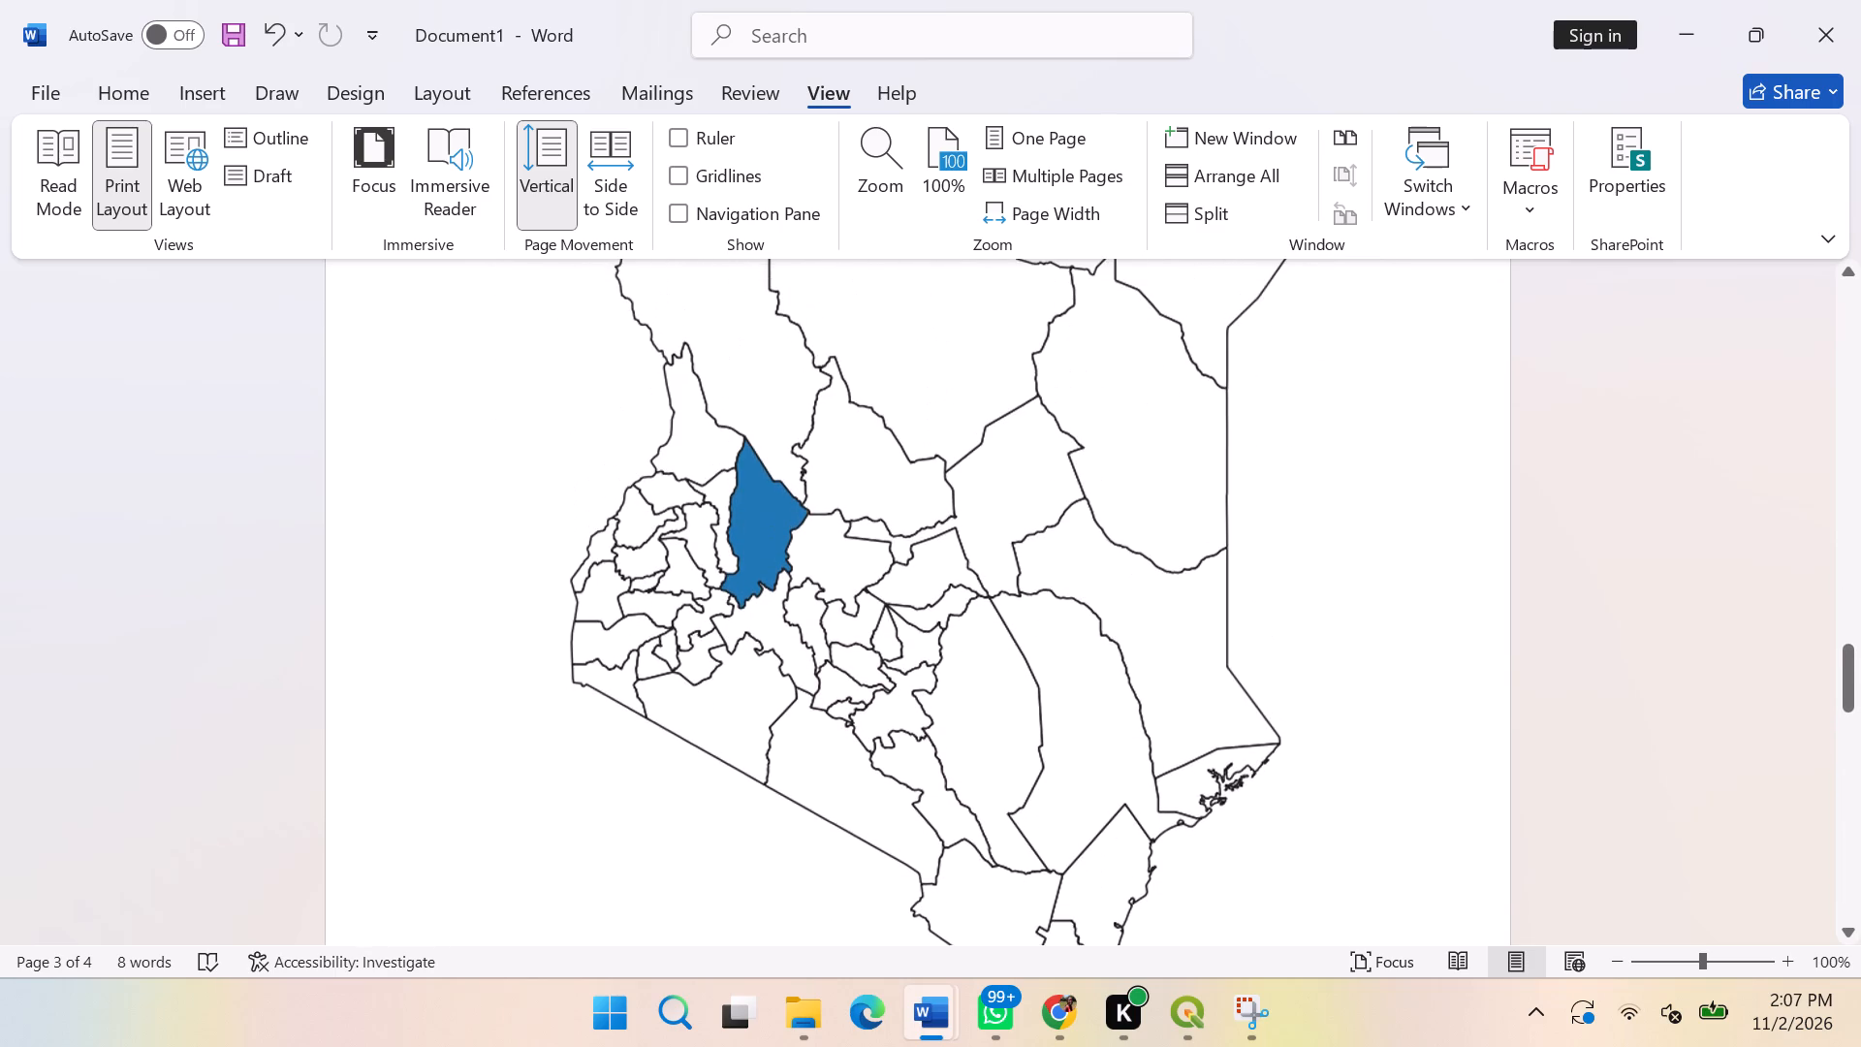
pyautogui.scroll(7, 1180, 707)
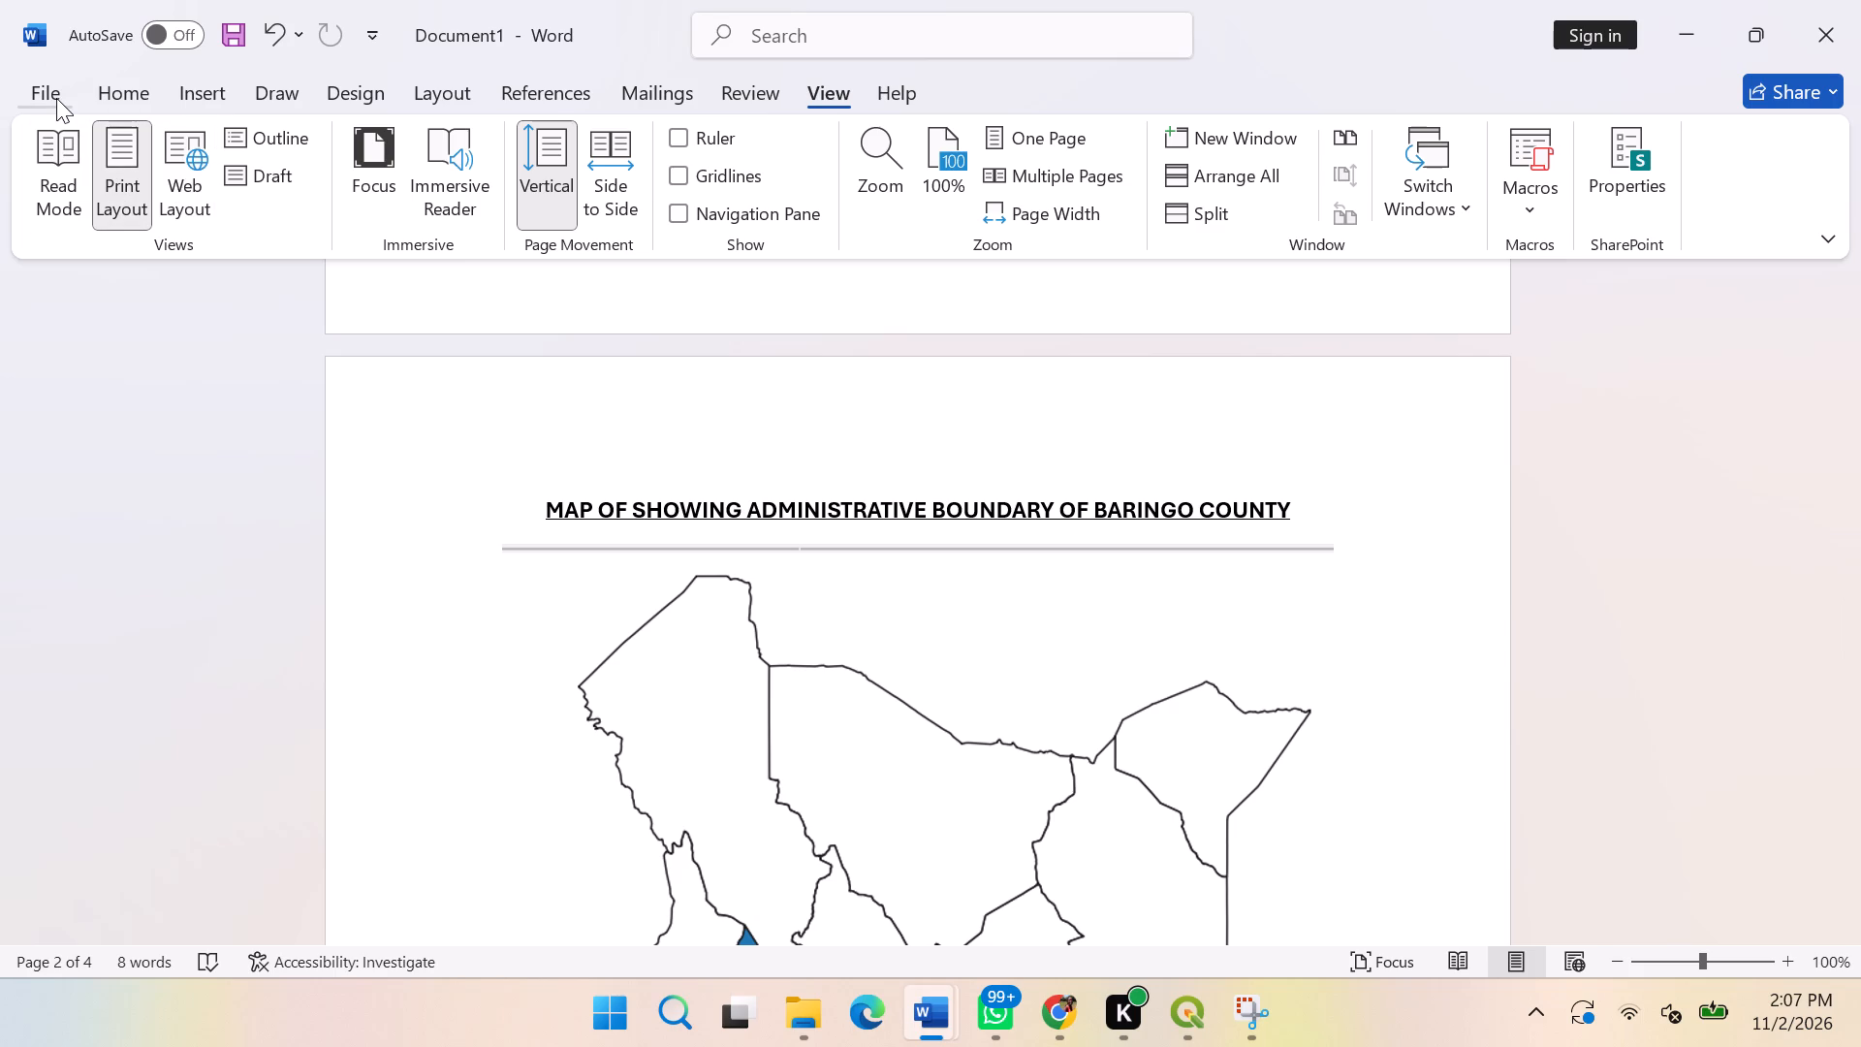
pyautogui.click(54, 96)
pyautogui.click(96, 668)
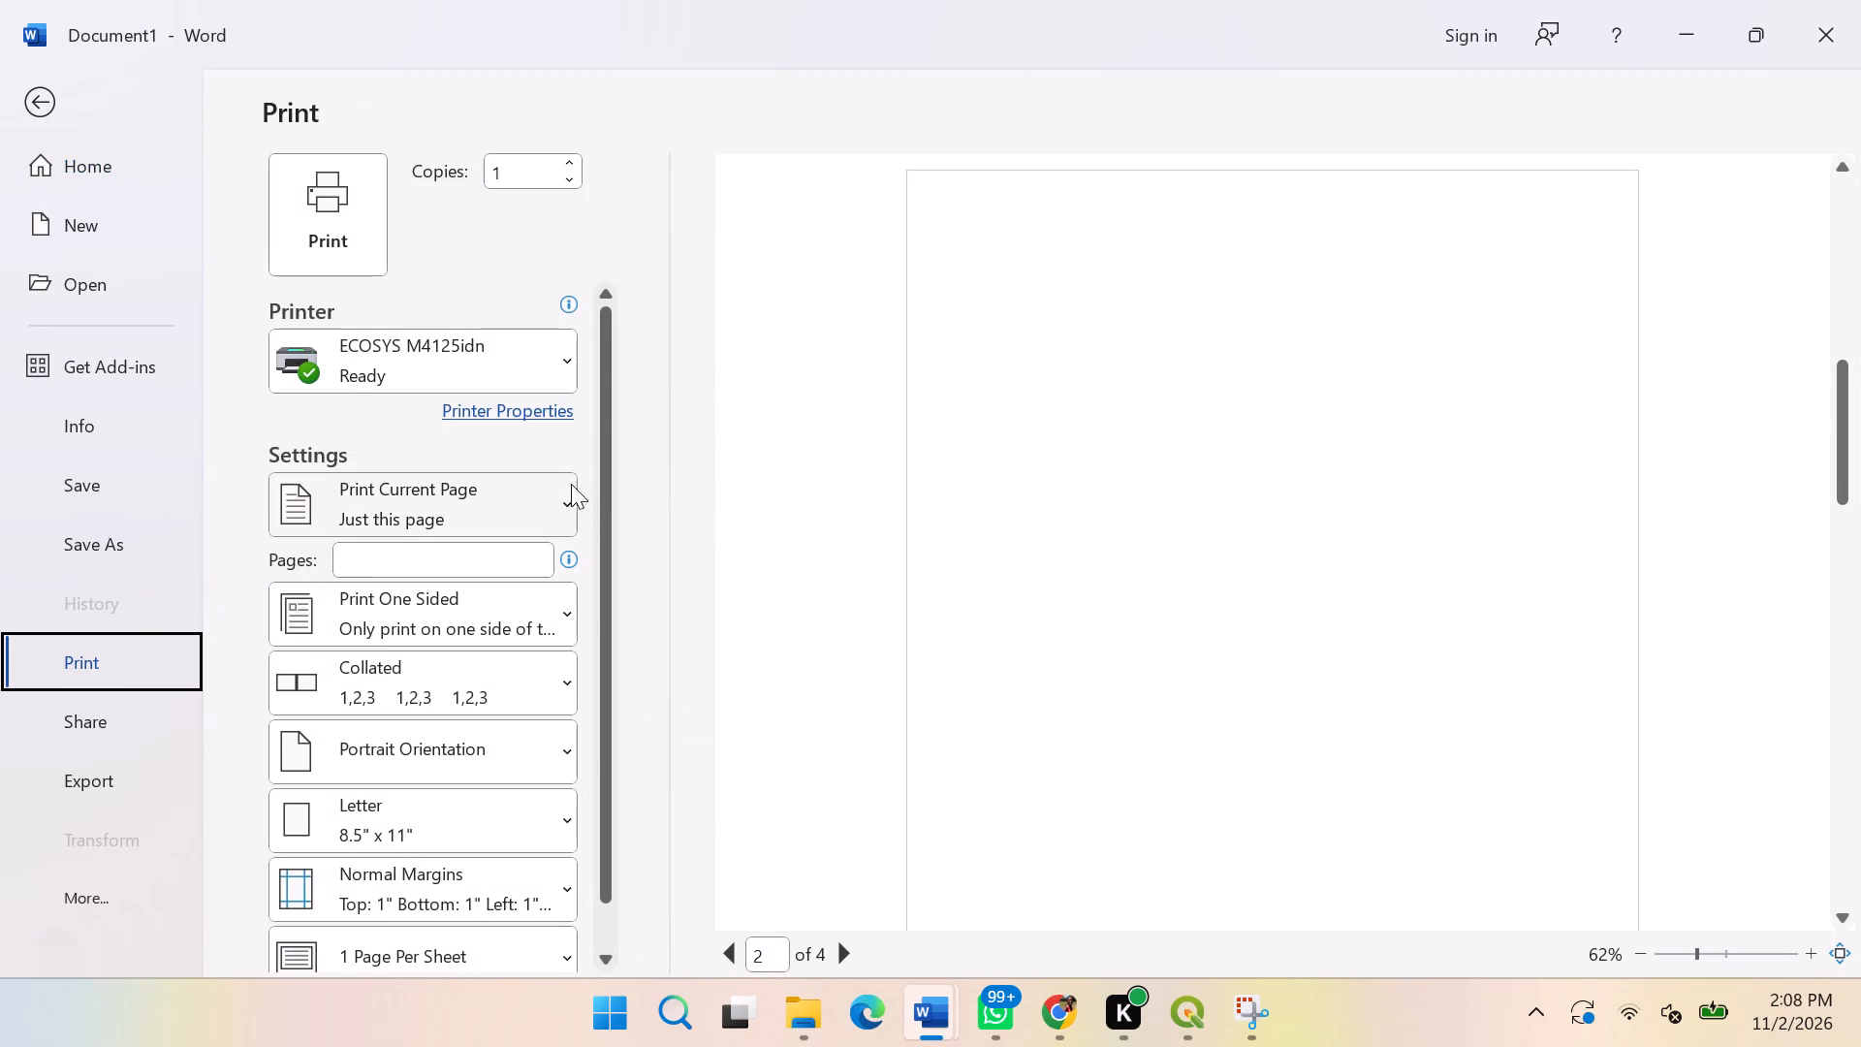
pyautogui.scroll(-4, 1500, 504)
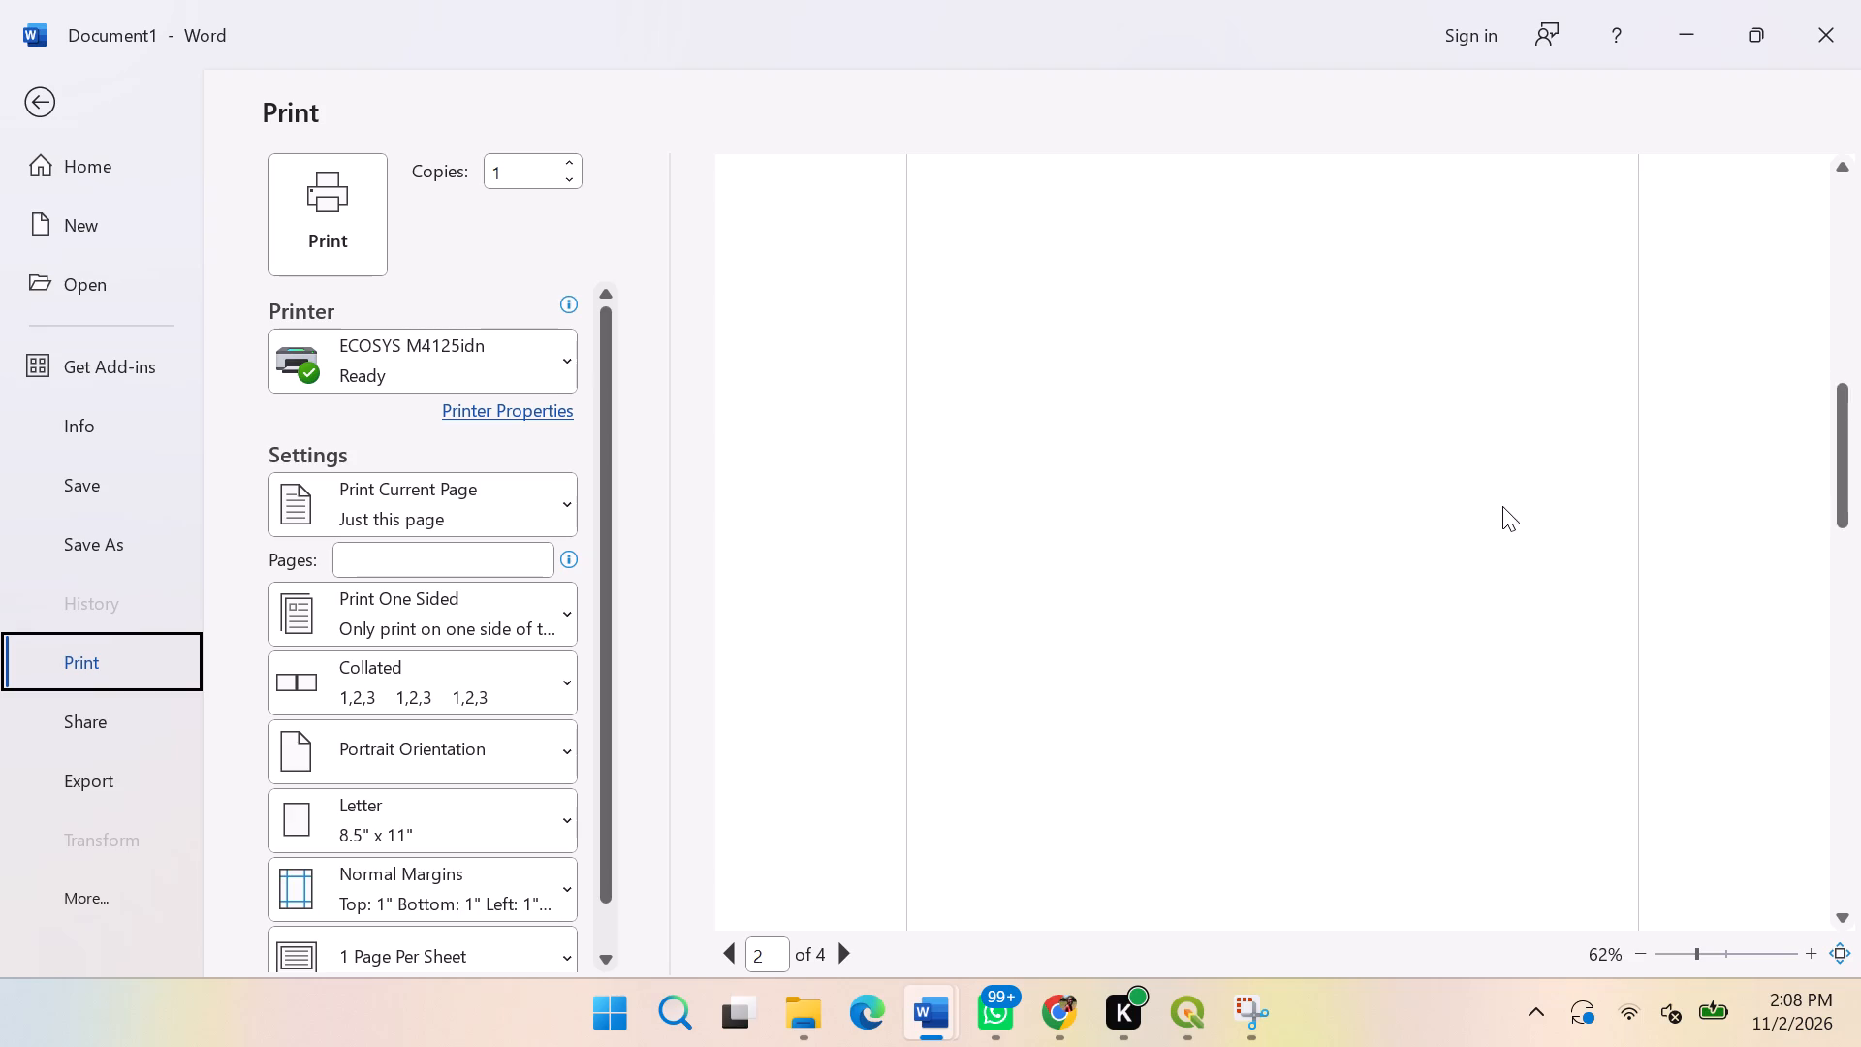
pyautogui.scroll(-4, 1502, 506)
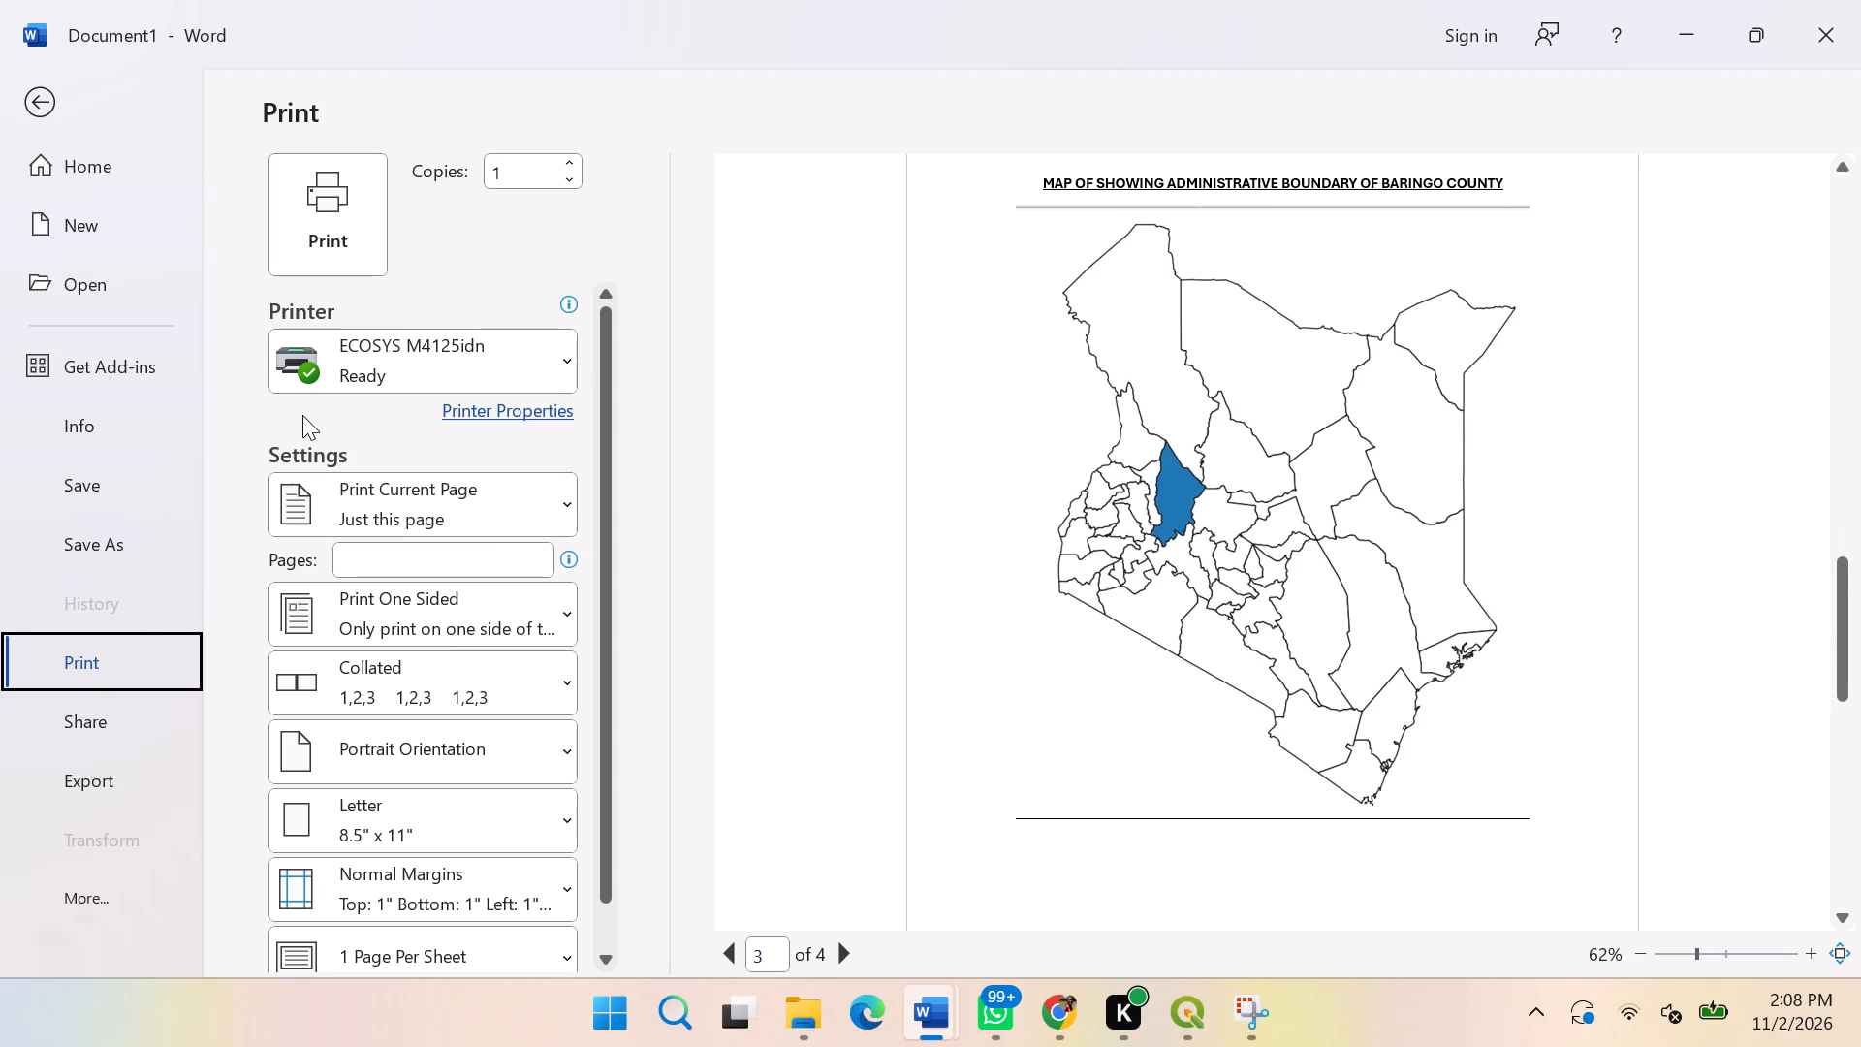
pyautogui.click(317, 235)
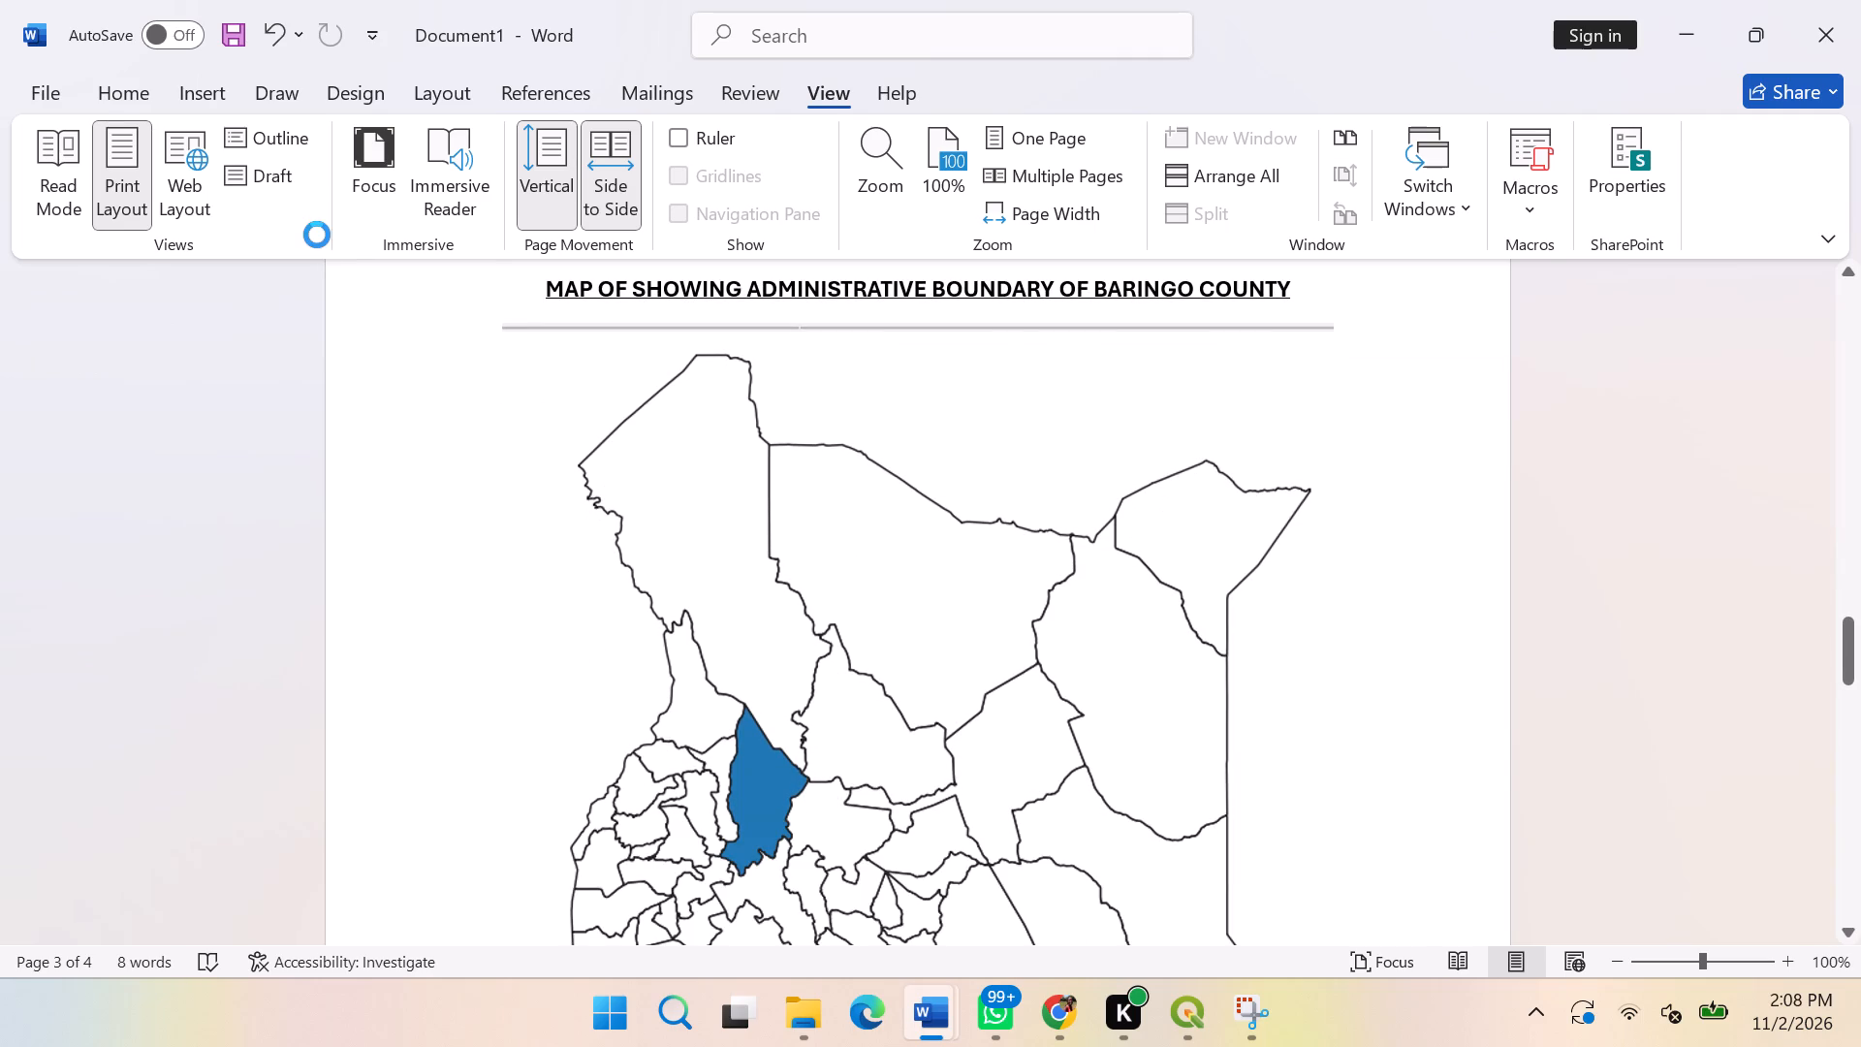
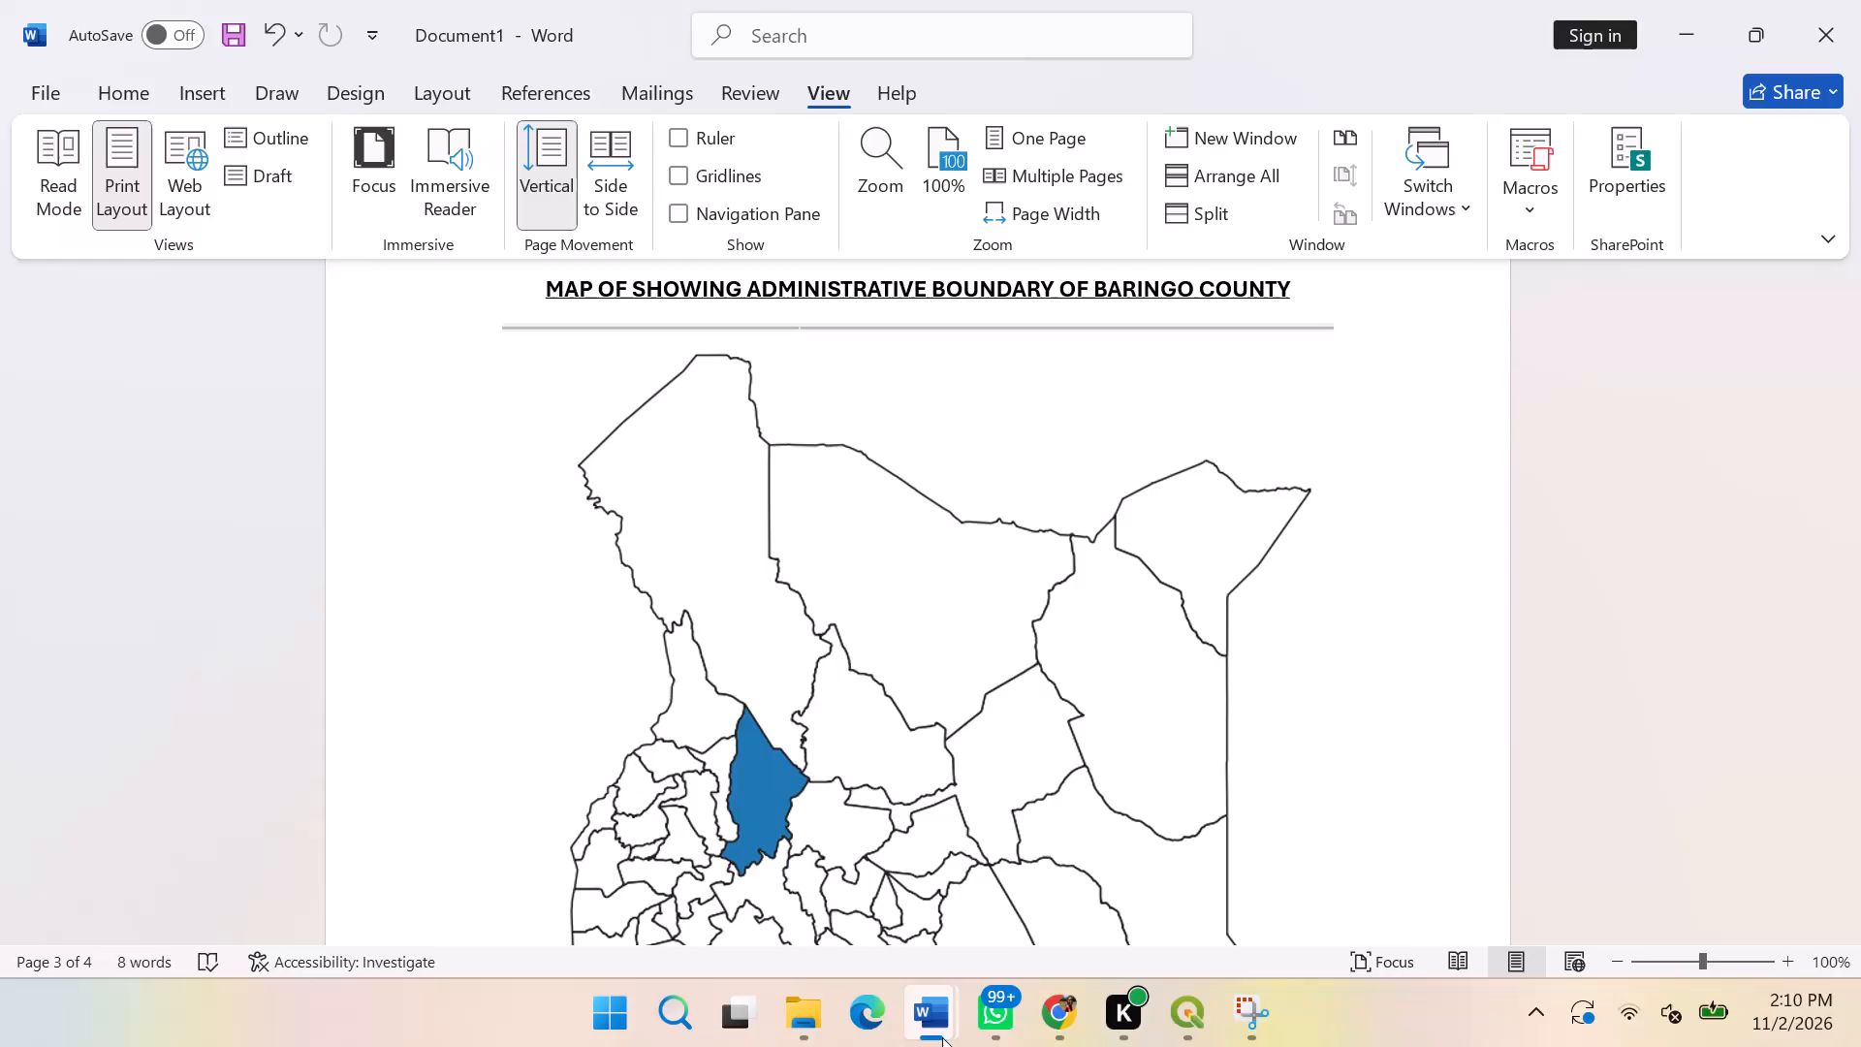
# Switch to QGIS and select the central county with a narrow western arm, east of Baringo, in the Kenya counties layer.
pyautogui.click(1200, 1020)
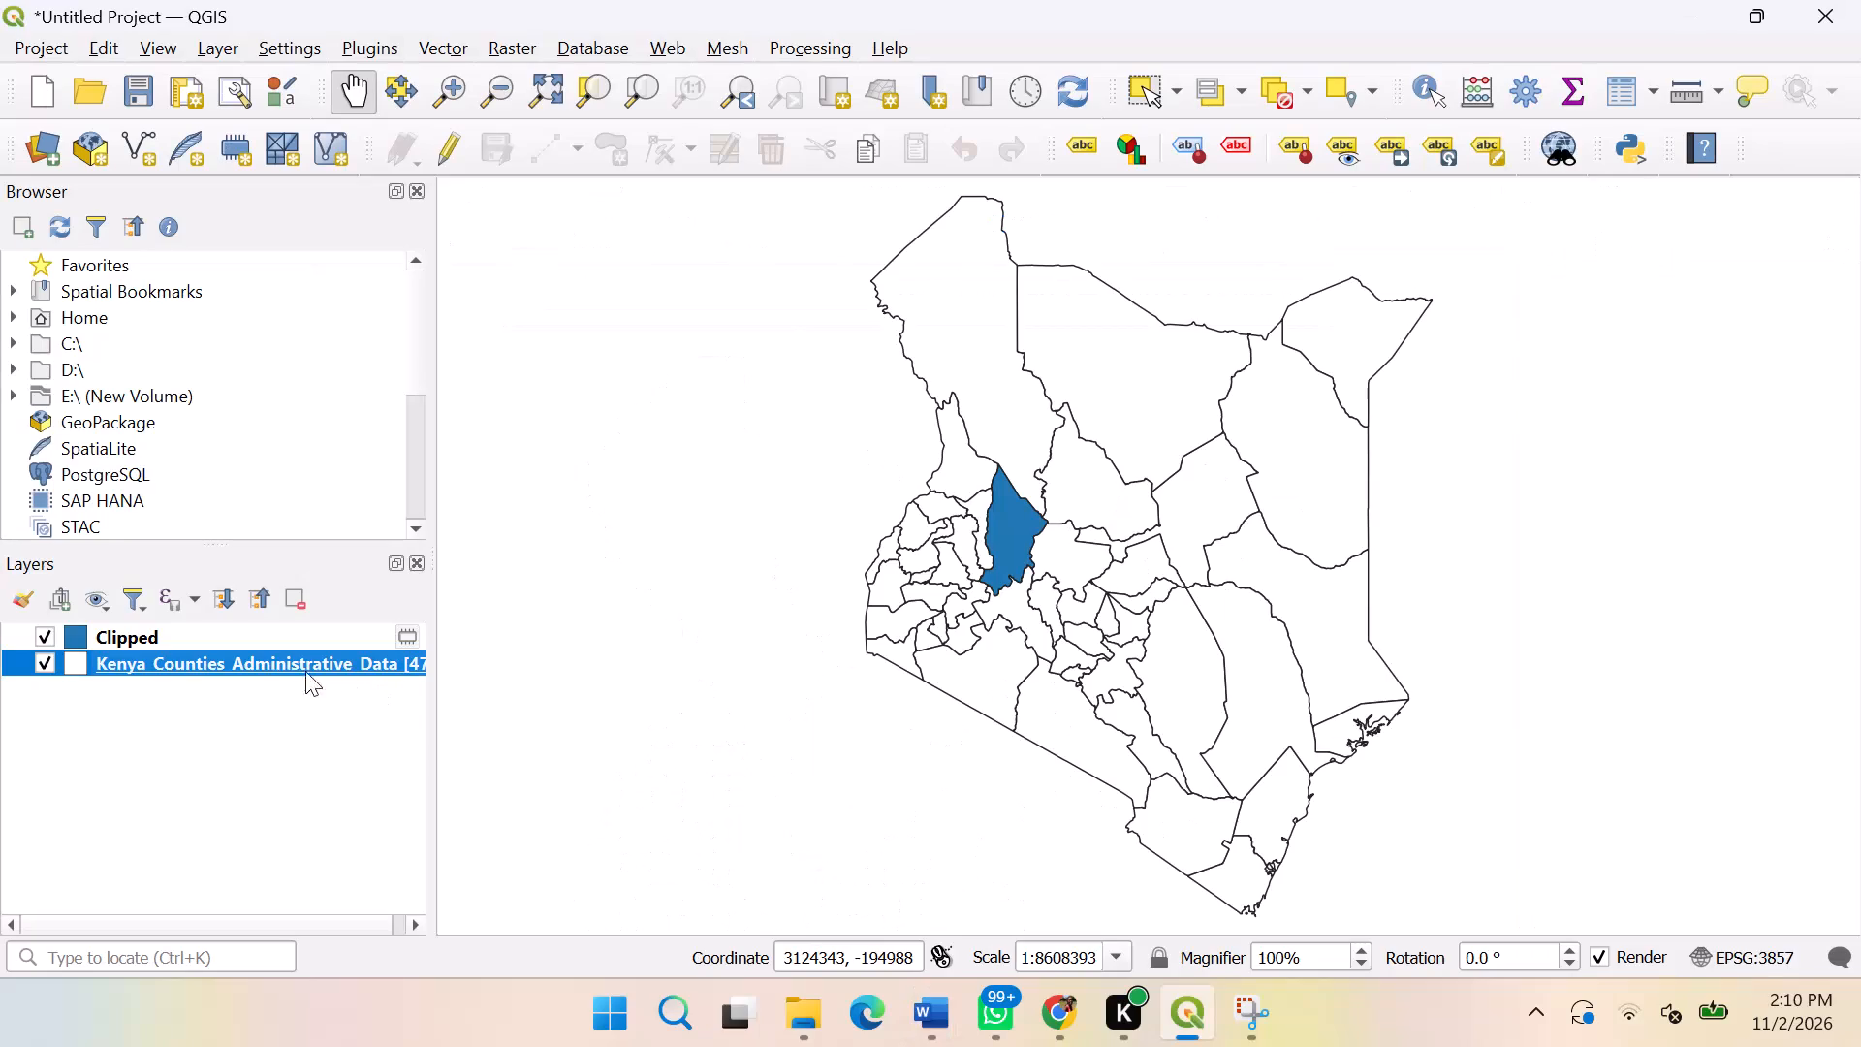
pyautogui.rightClick(266, 655)
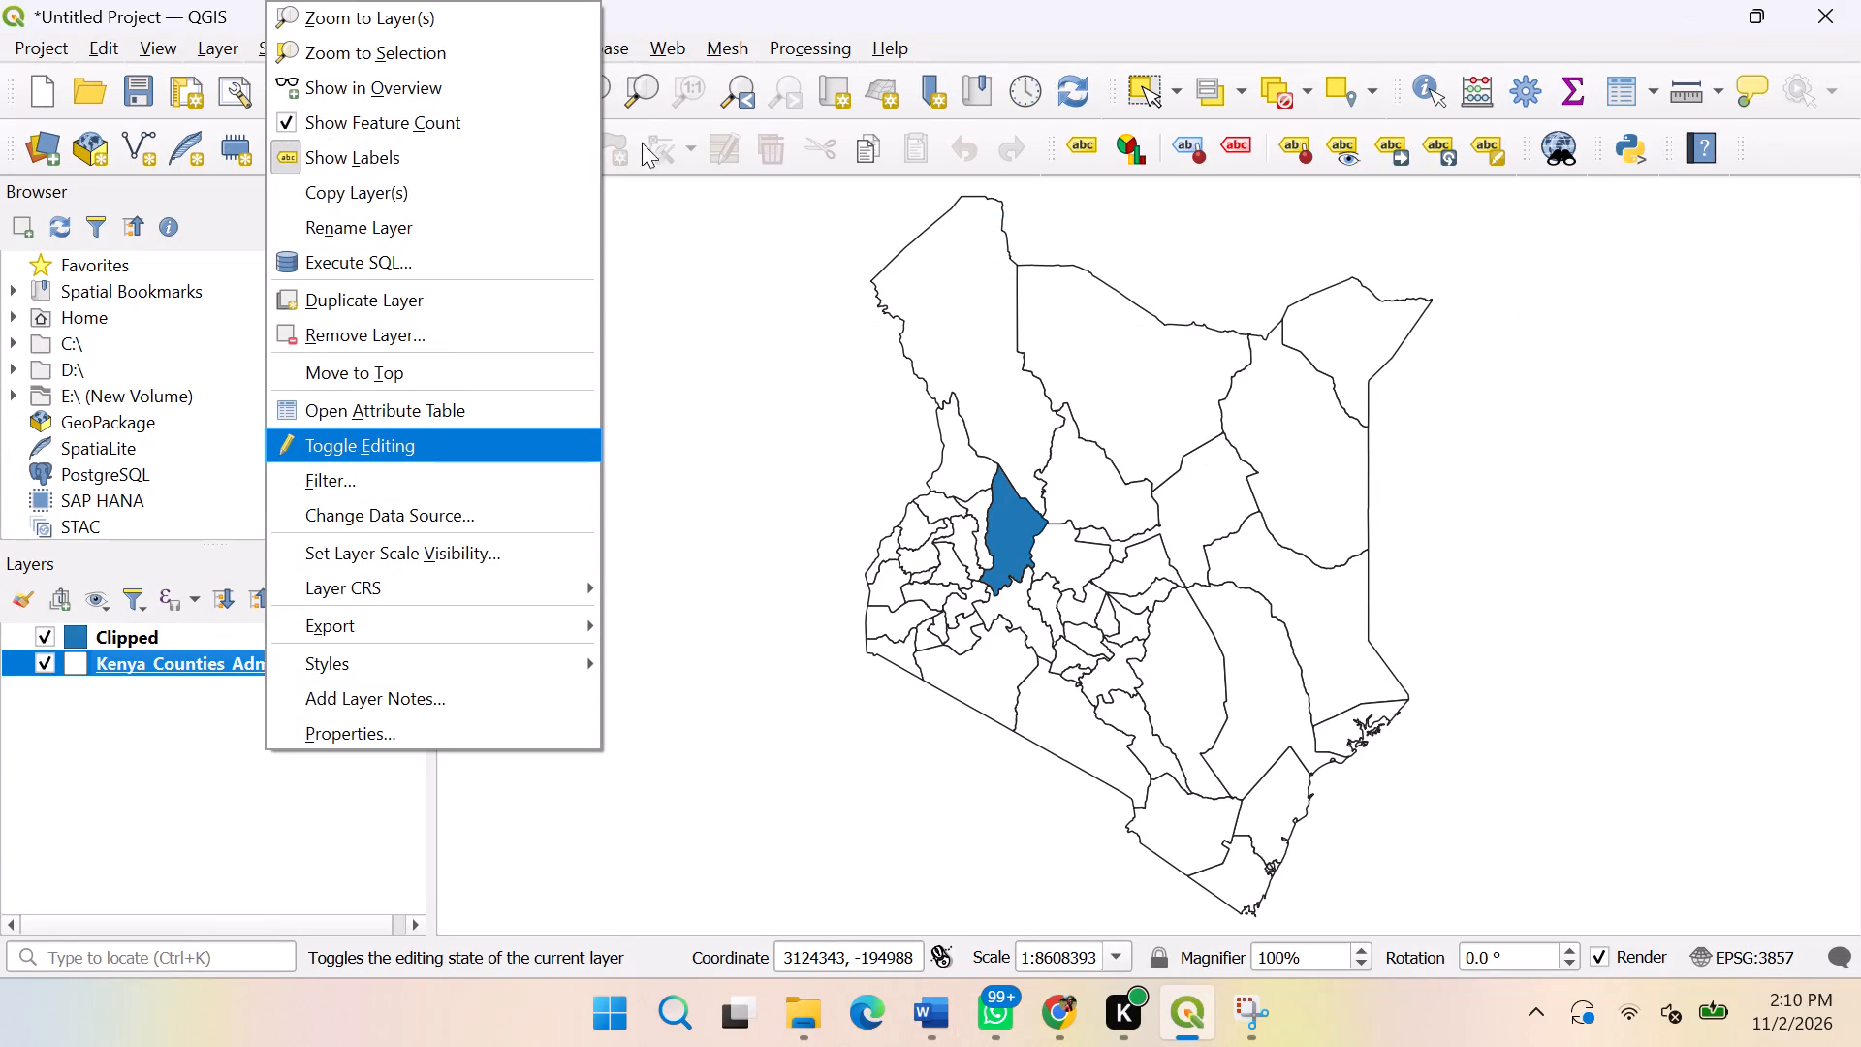
pyautogui.click(1117, 556)
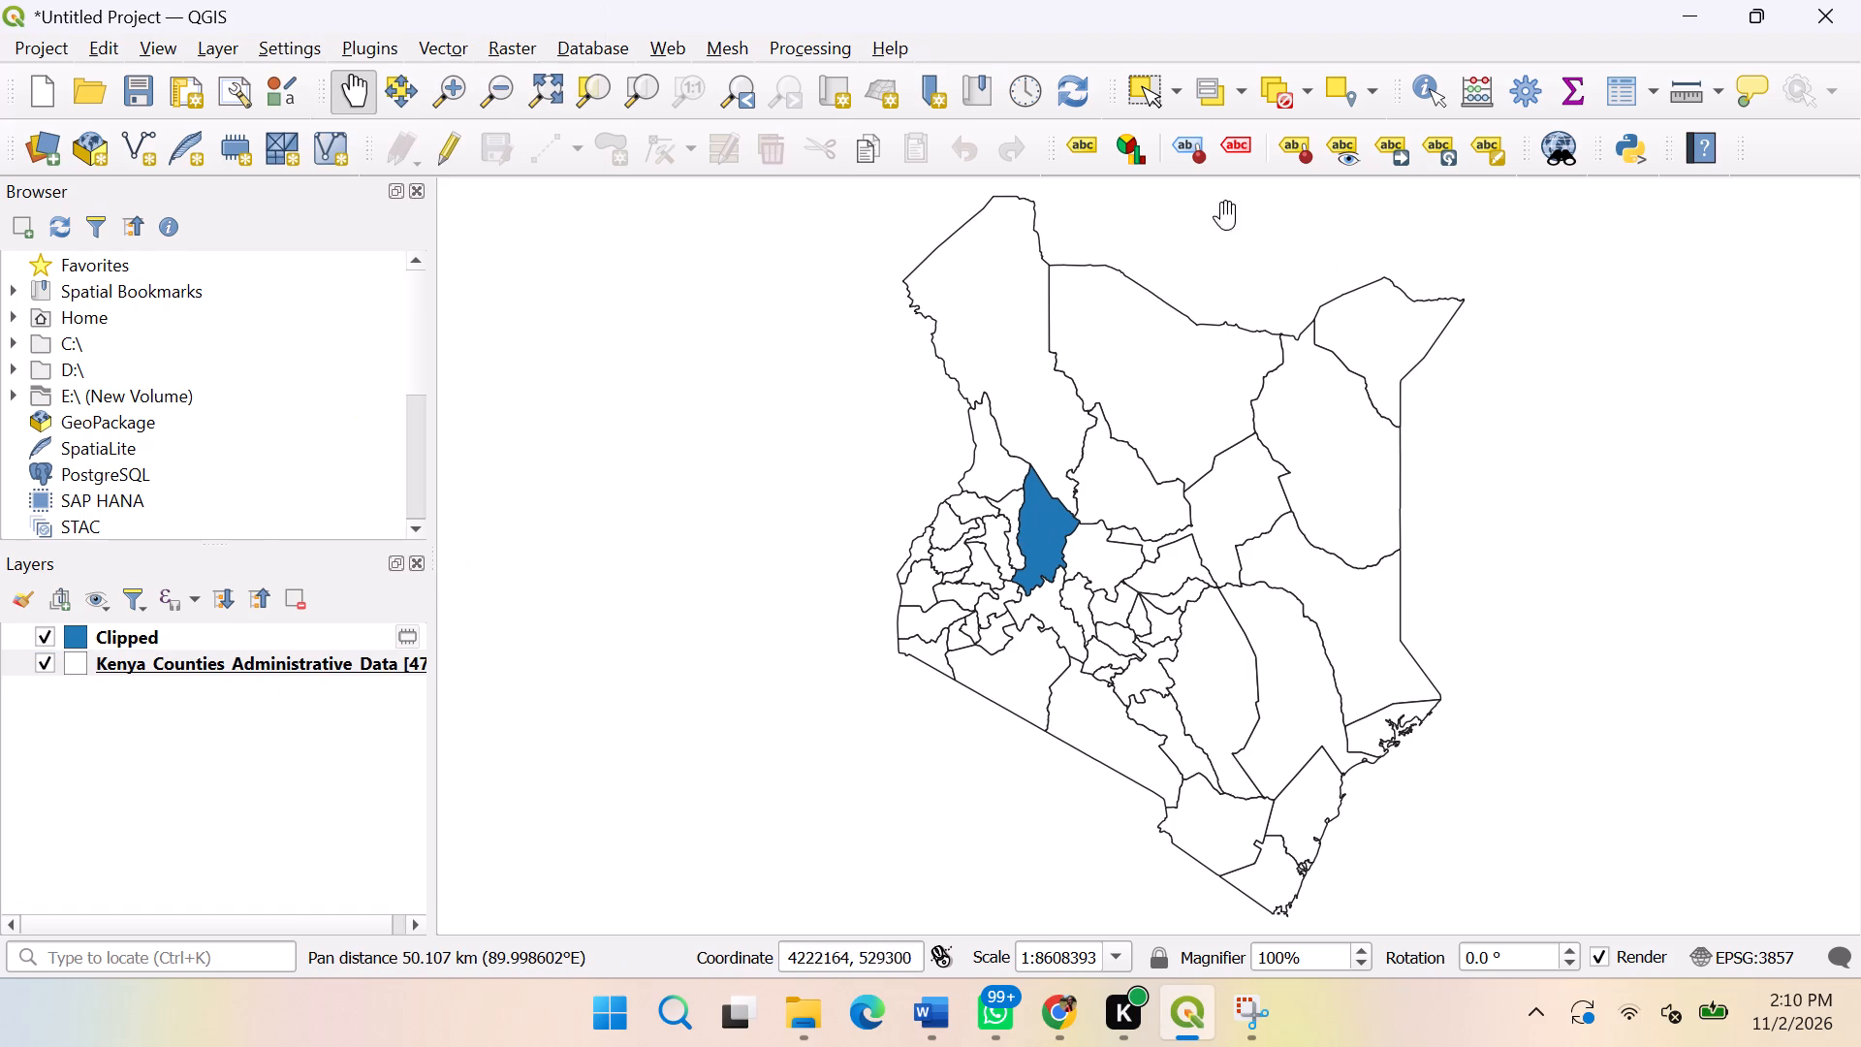
pyautogui.click(1147, 97)
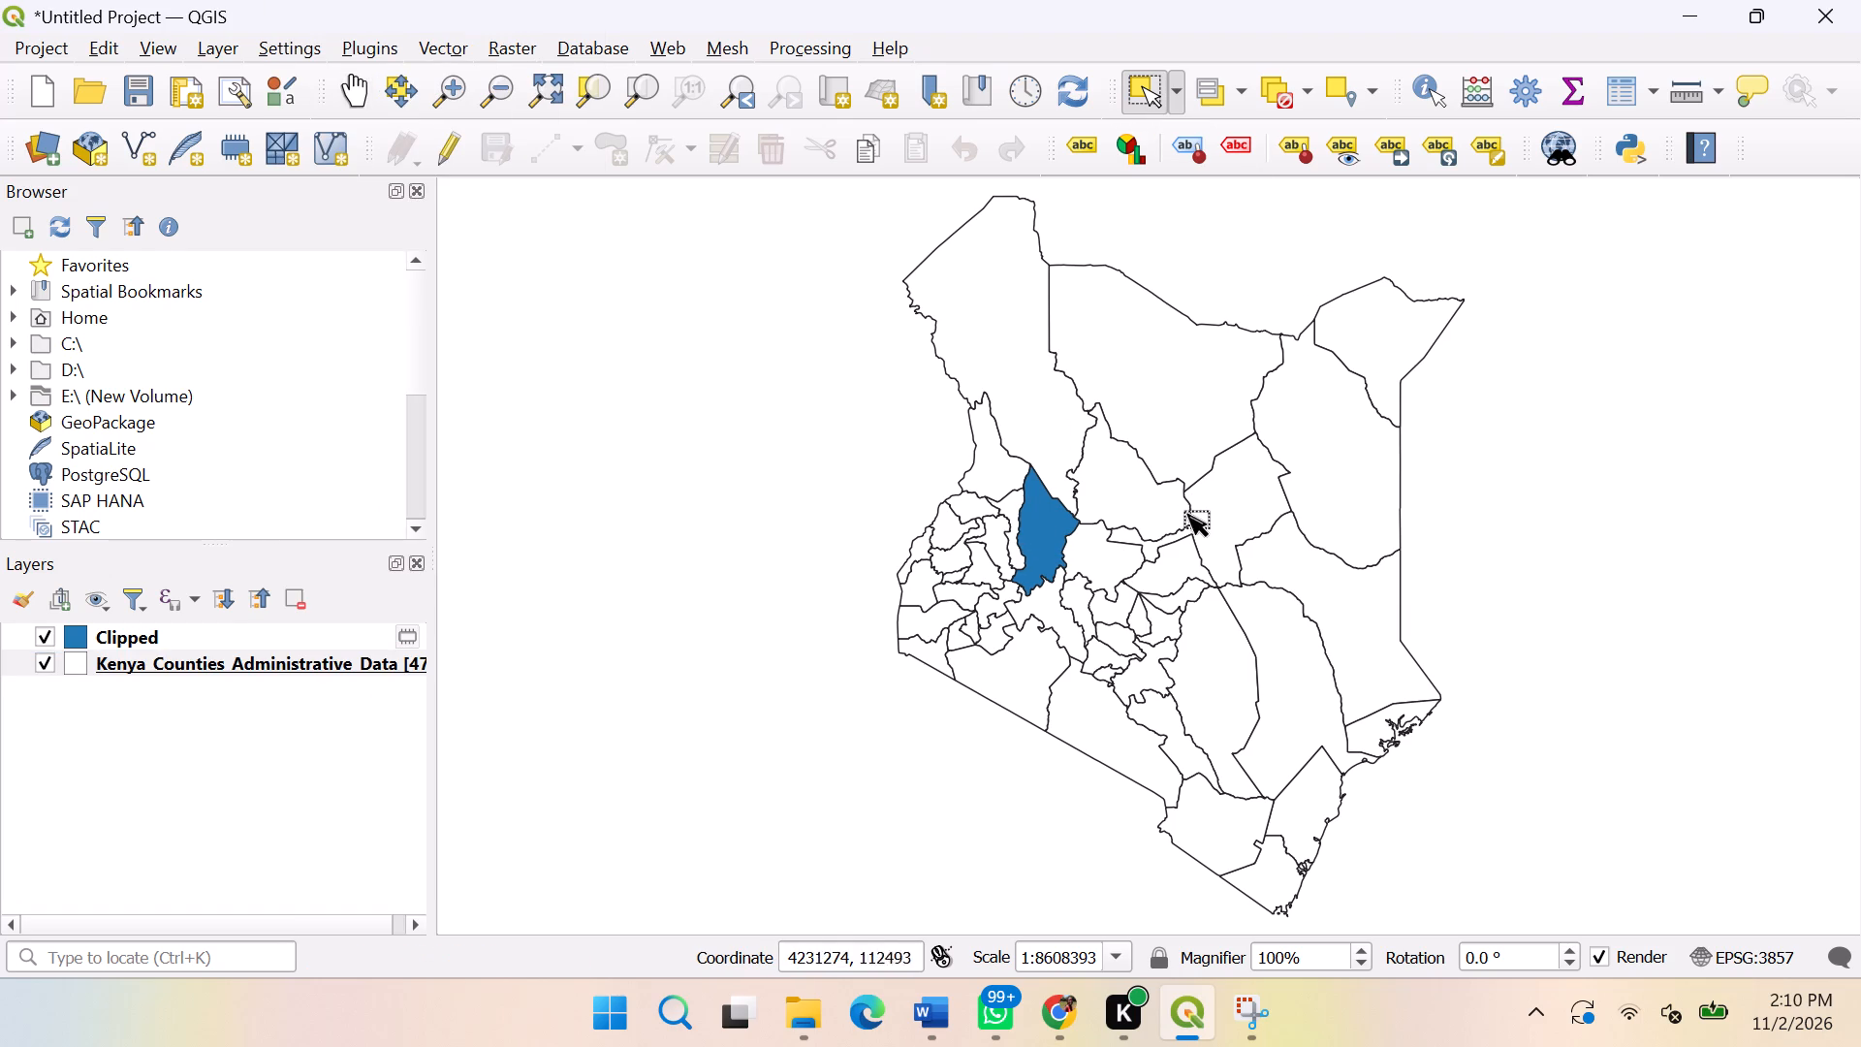
pyautogui.click(1207, 532)
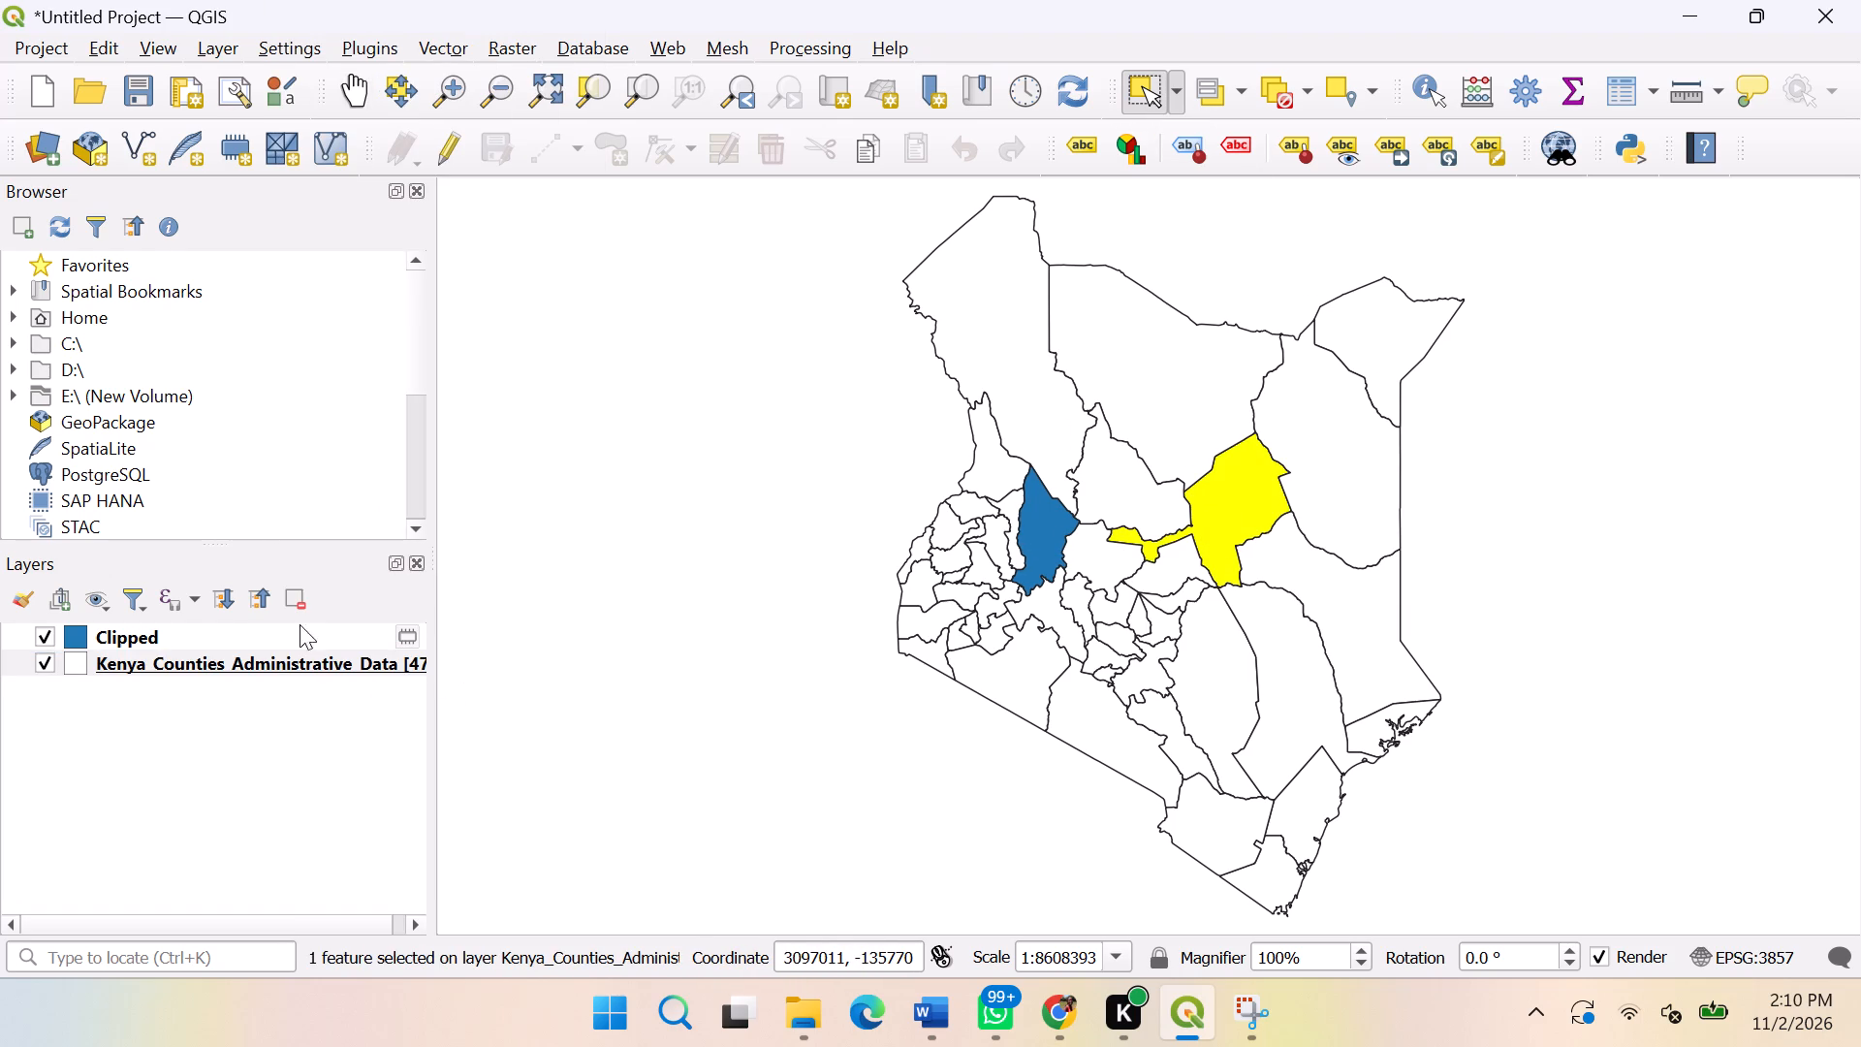
# Look up the selected county's record in the Kenya counties layer's attribute table to identify it, then close the table.
pyautogui.rightClick(189, 666)
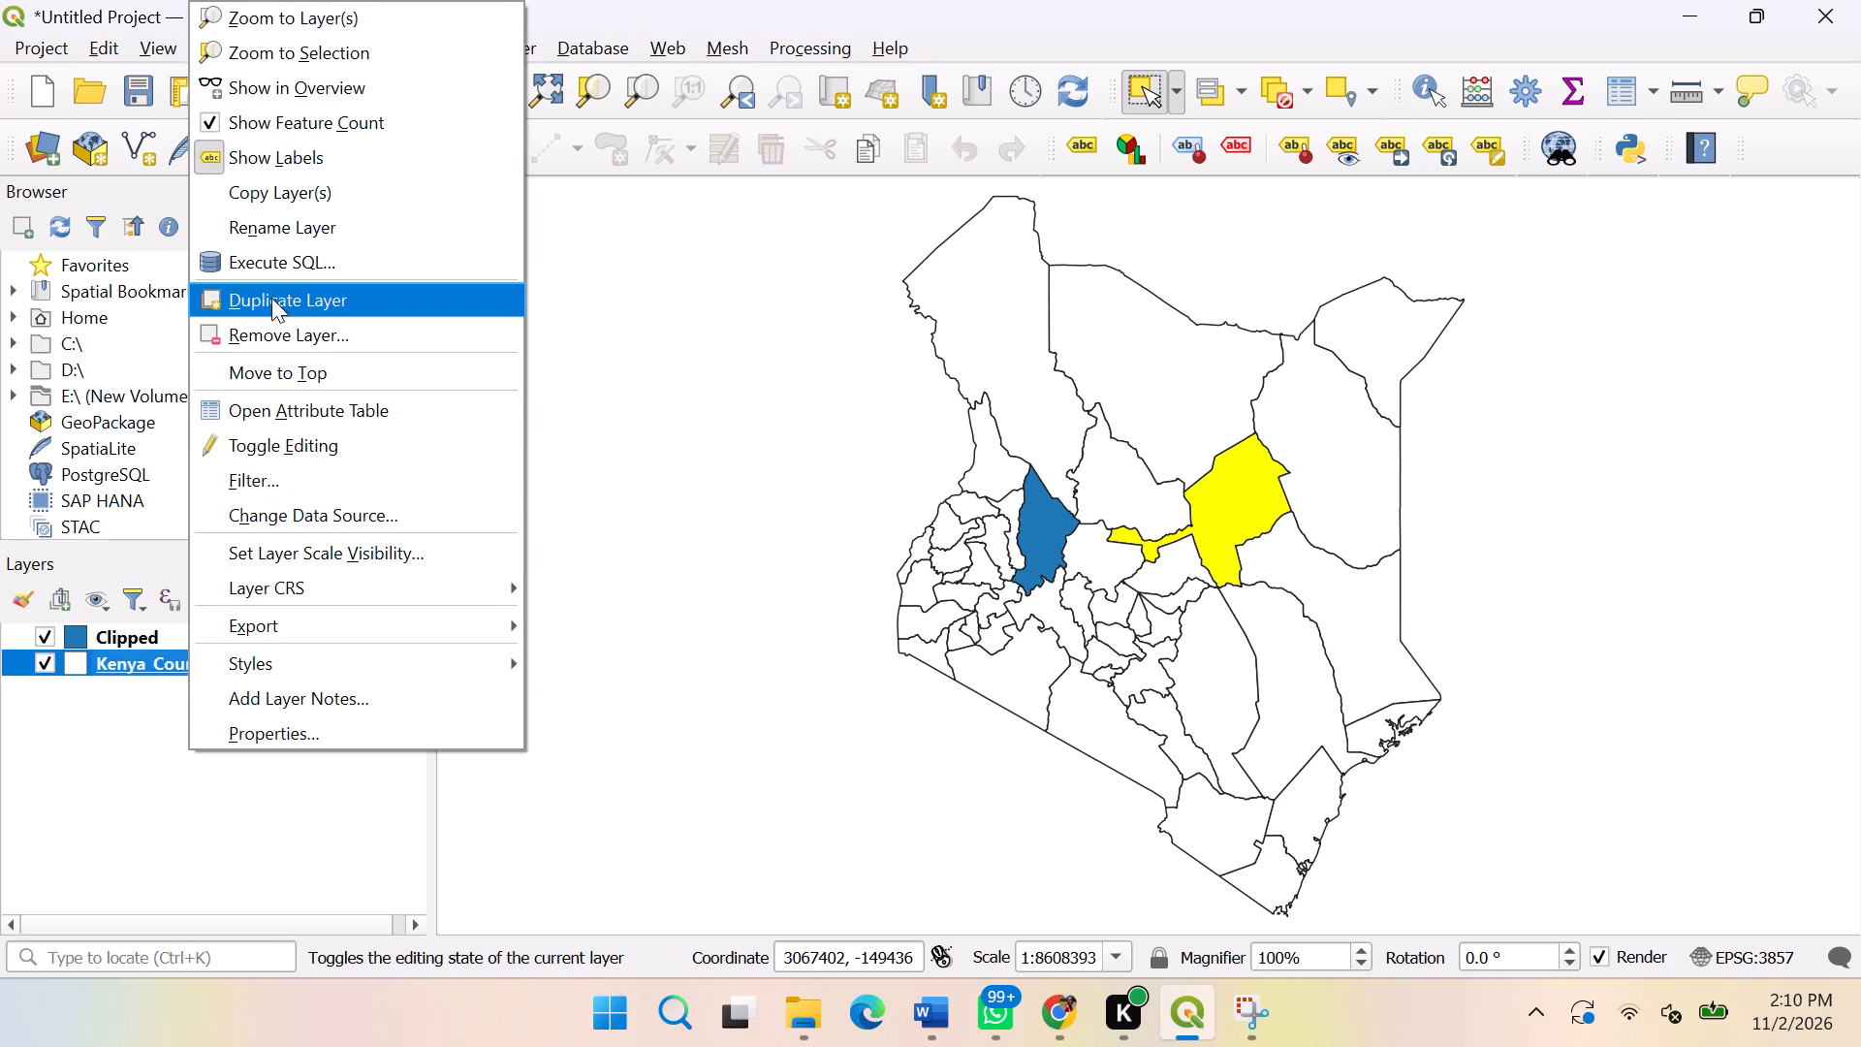
pyautogui.click(289, 404)
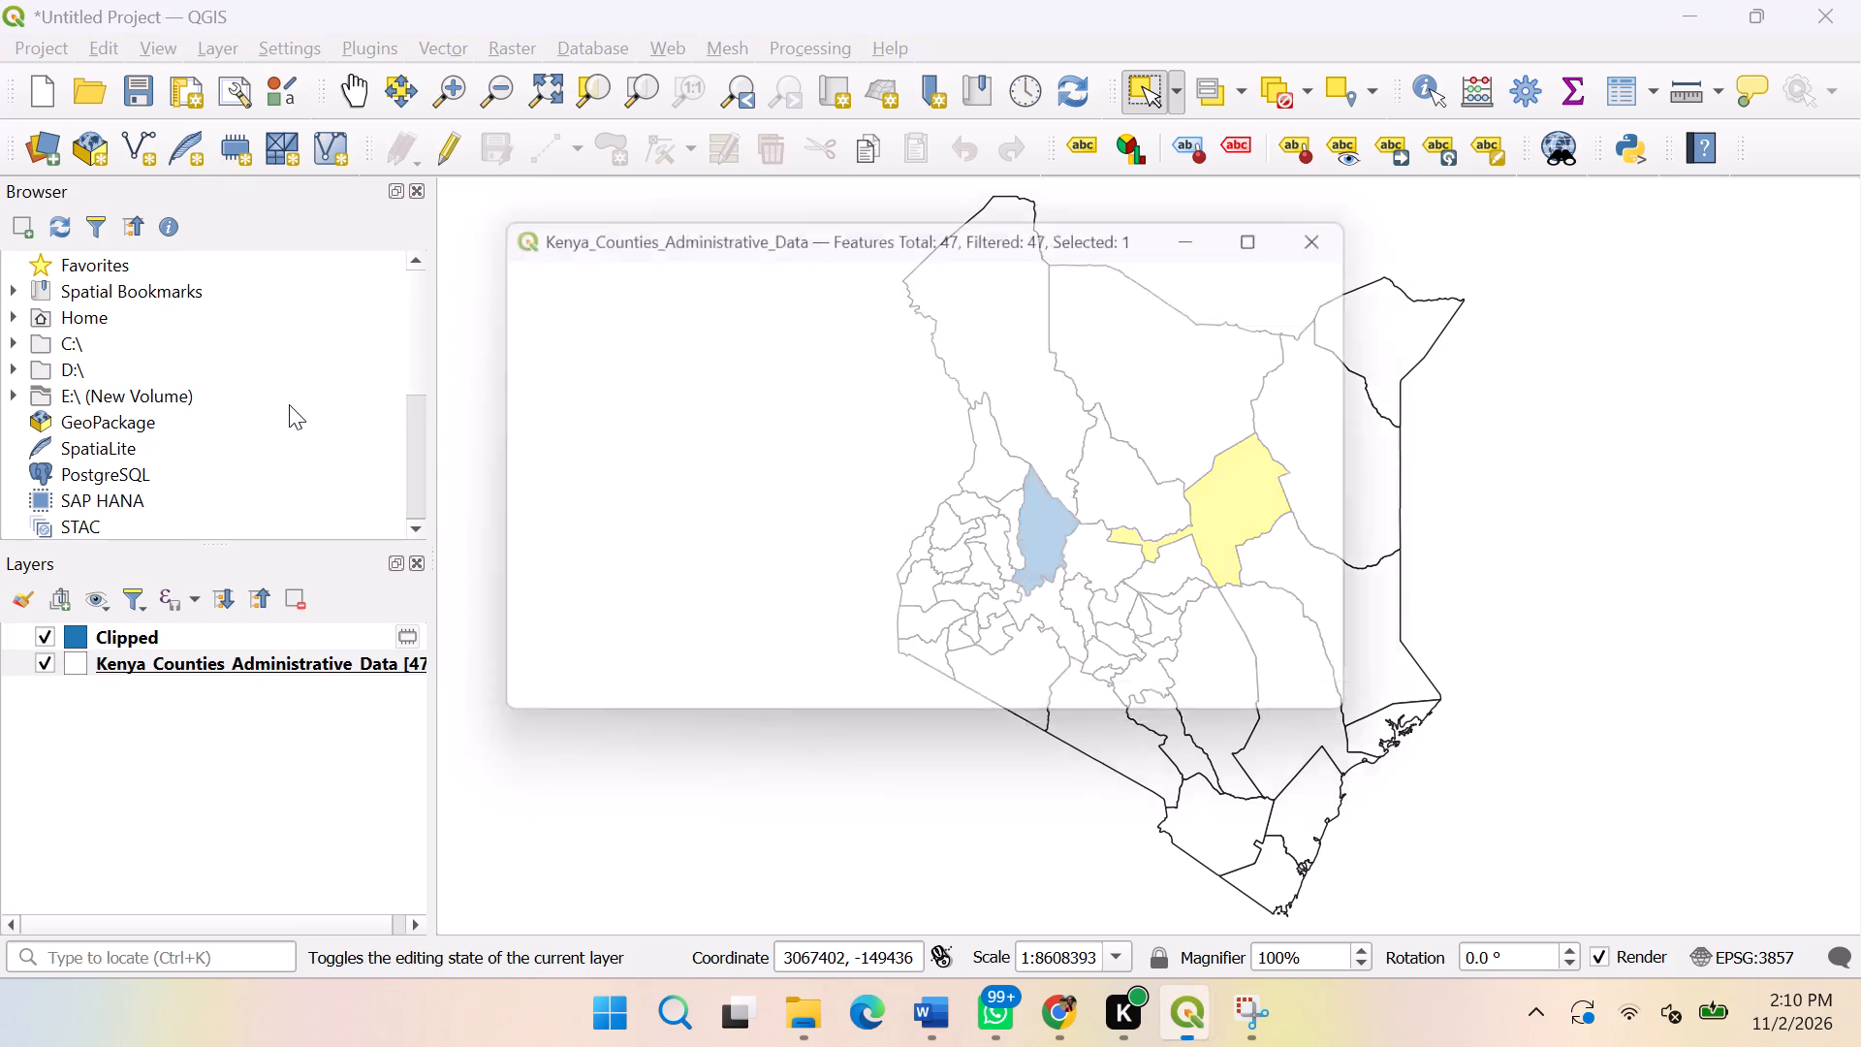
pyautogui.scroll(4, 712, 464)
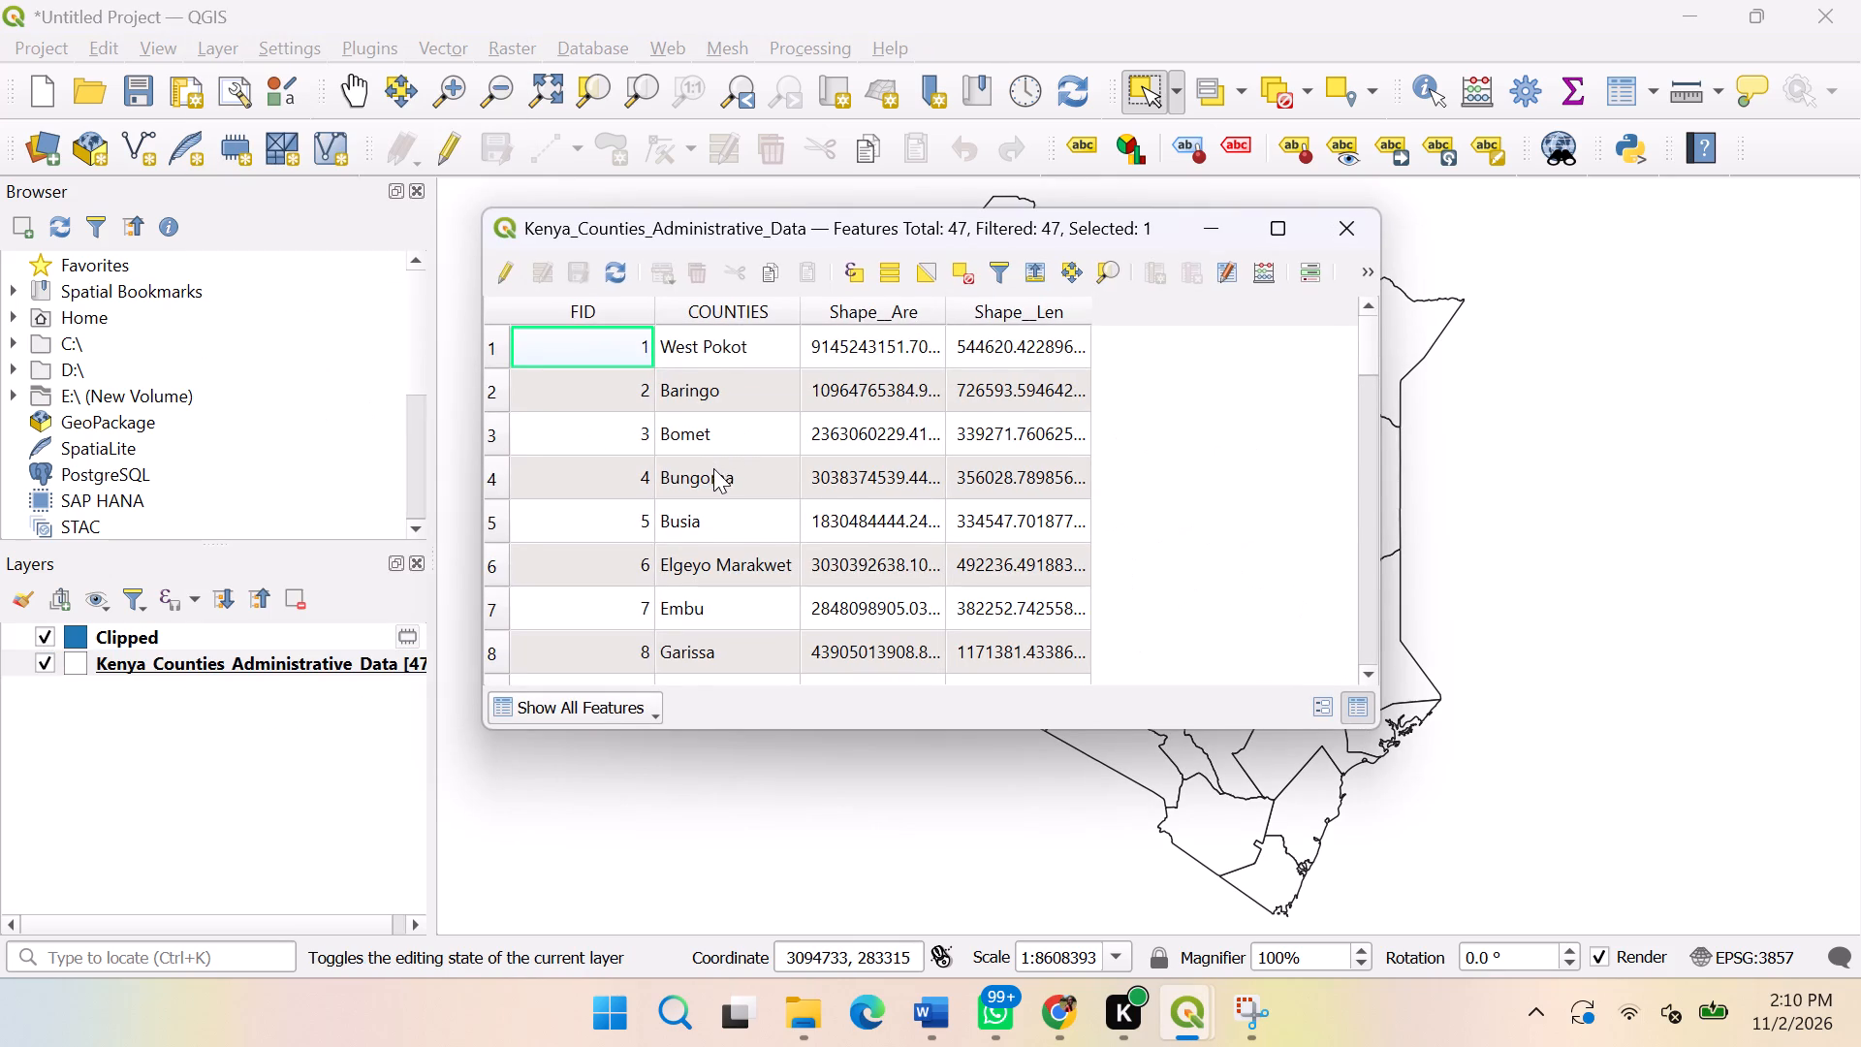
pyautogui.scroll(-7, 713, 468)
pyautogui.scroll(5, 715, 468)
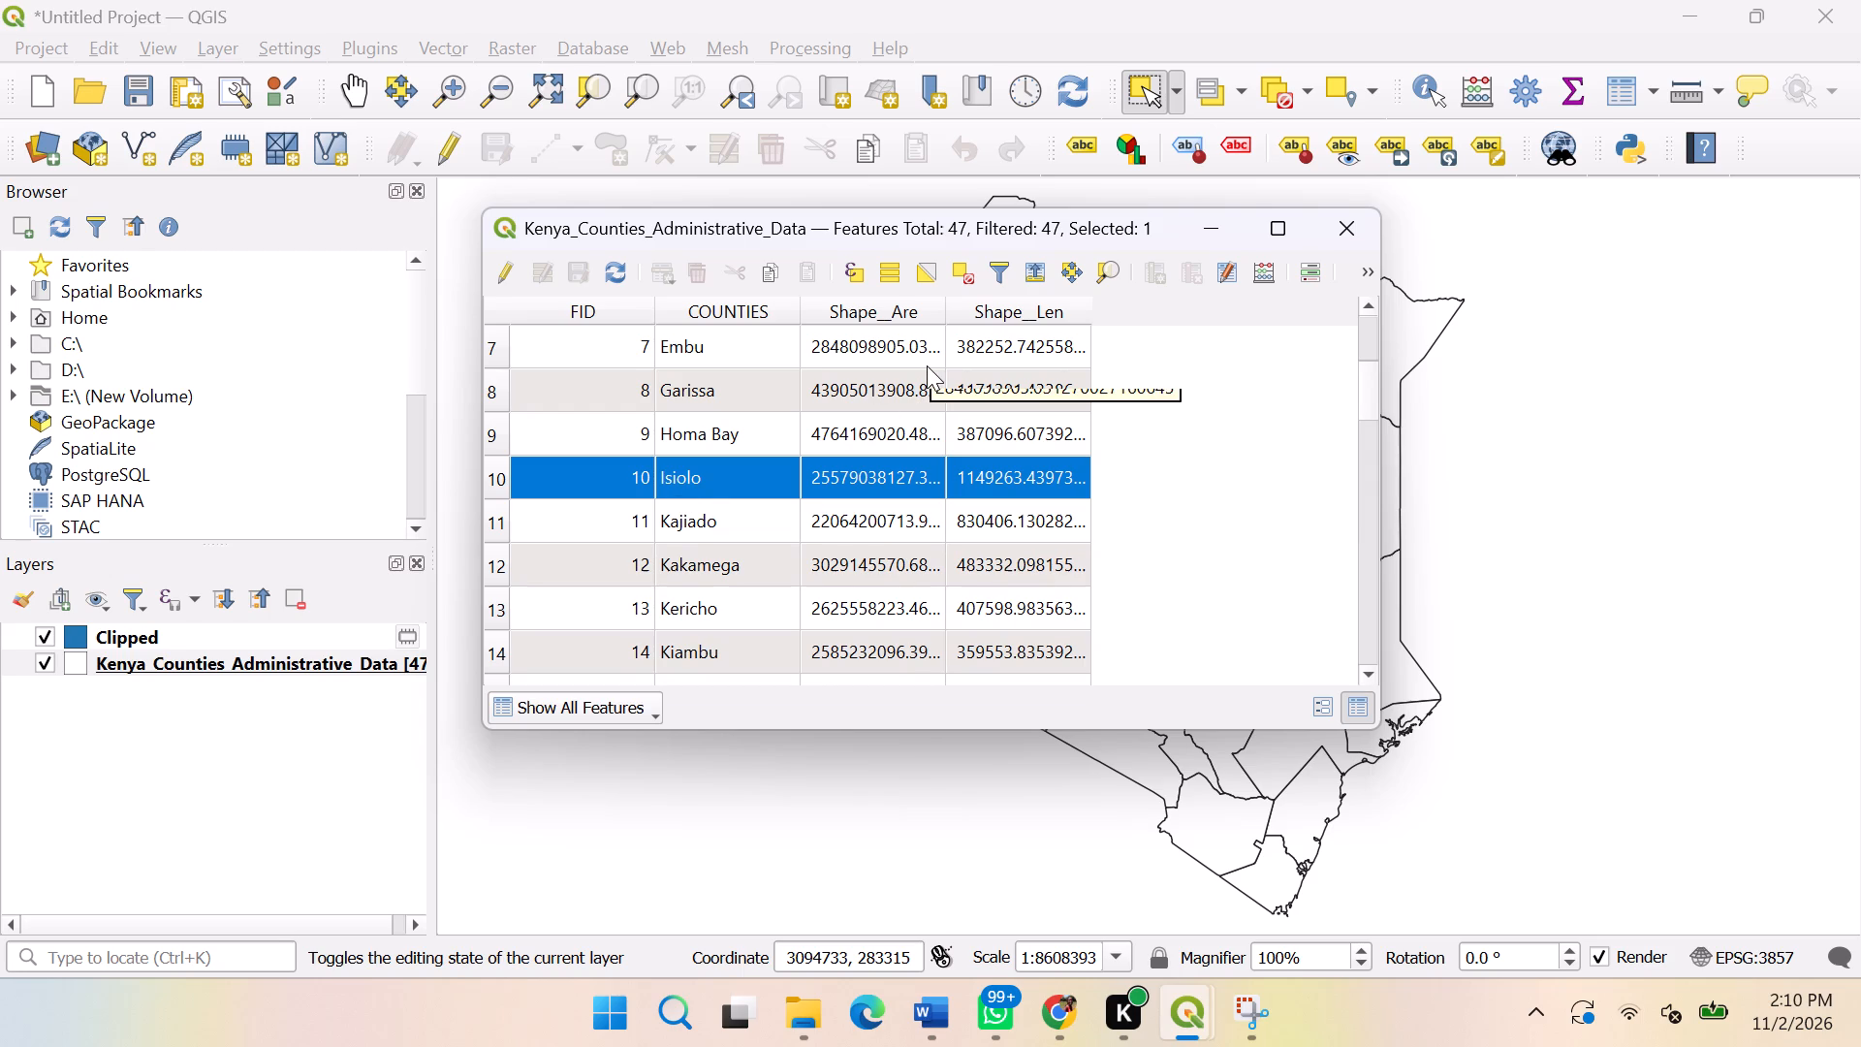
pyautogui.click(1359, 236)
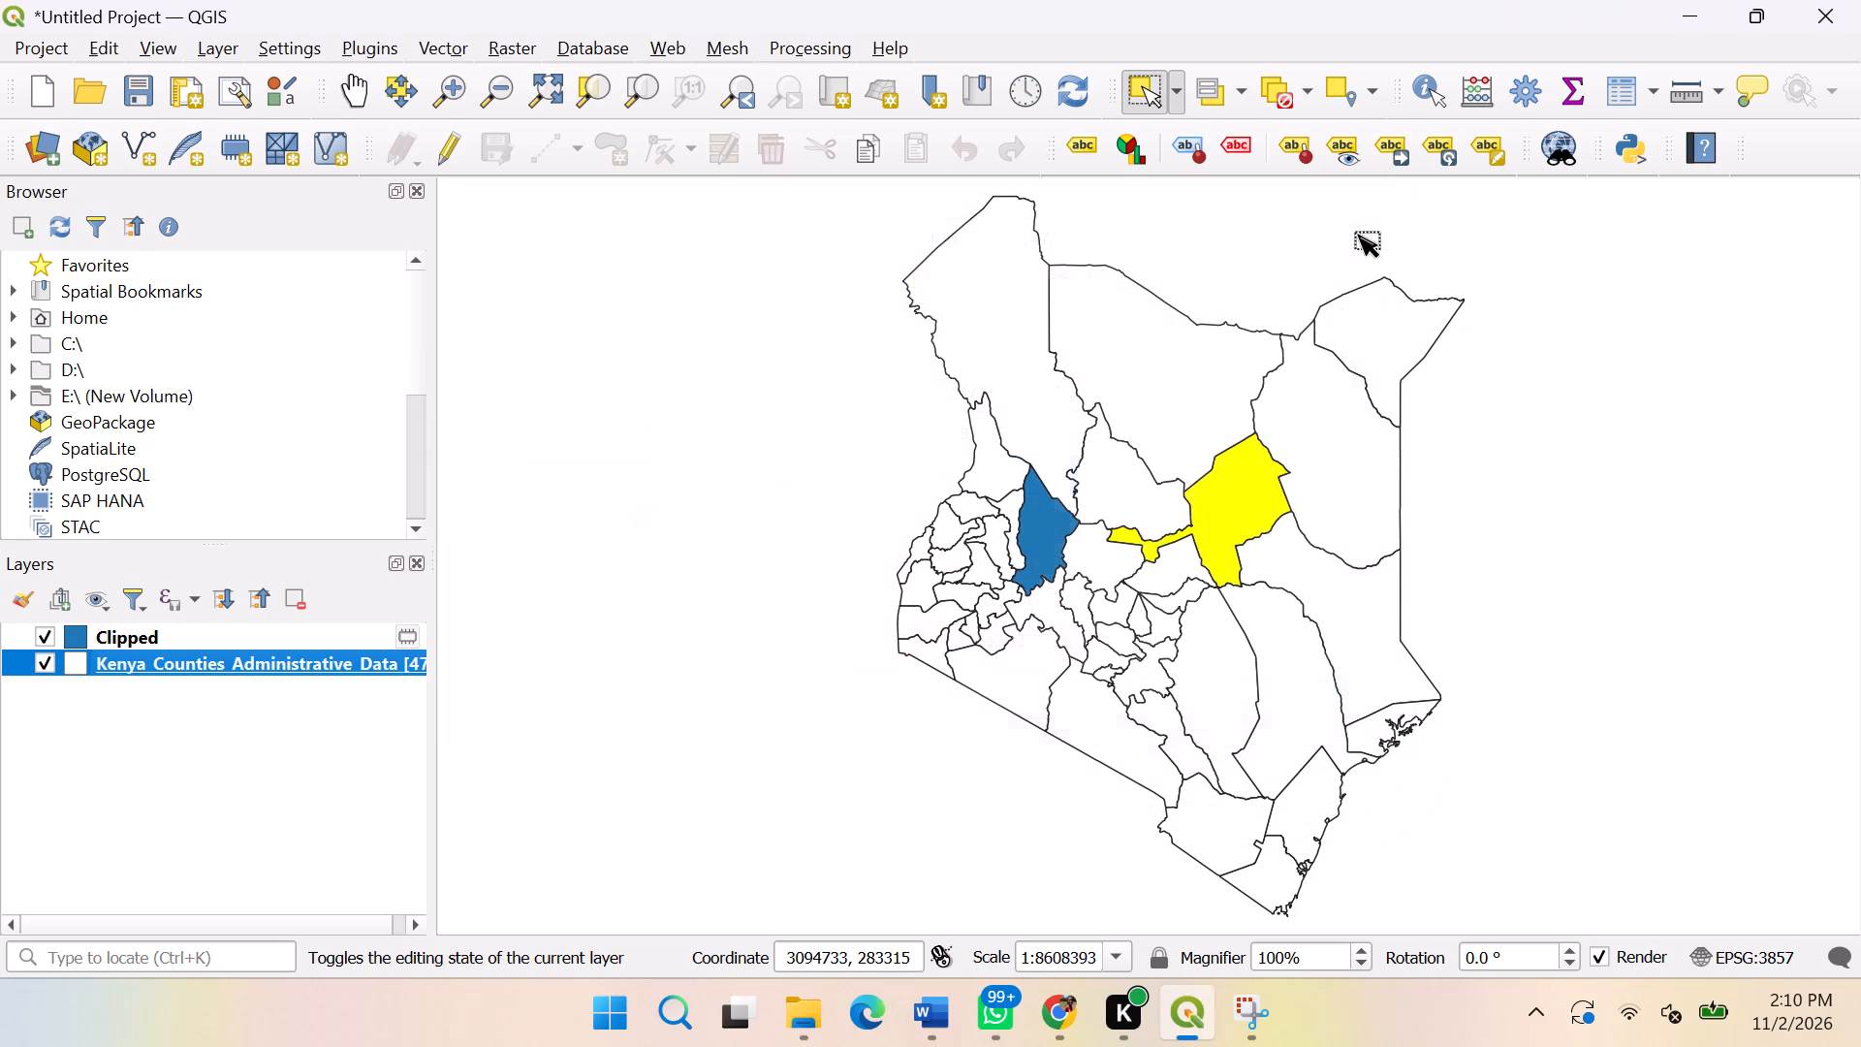
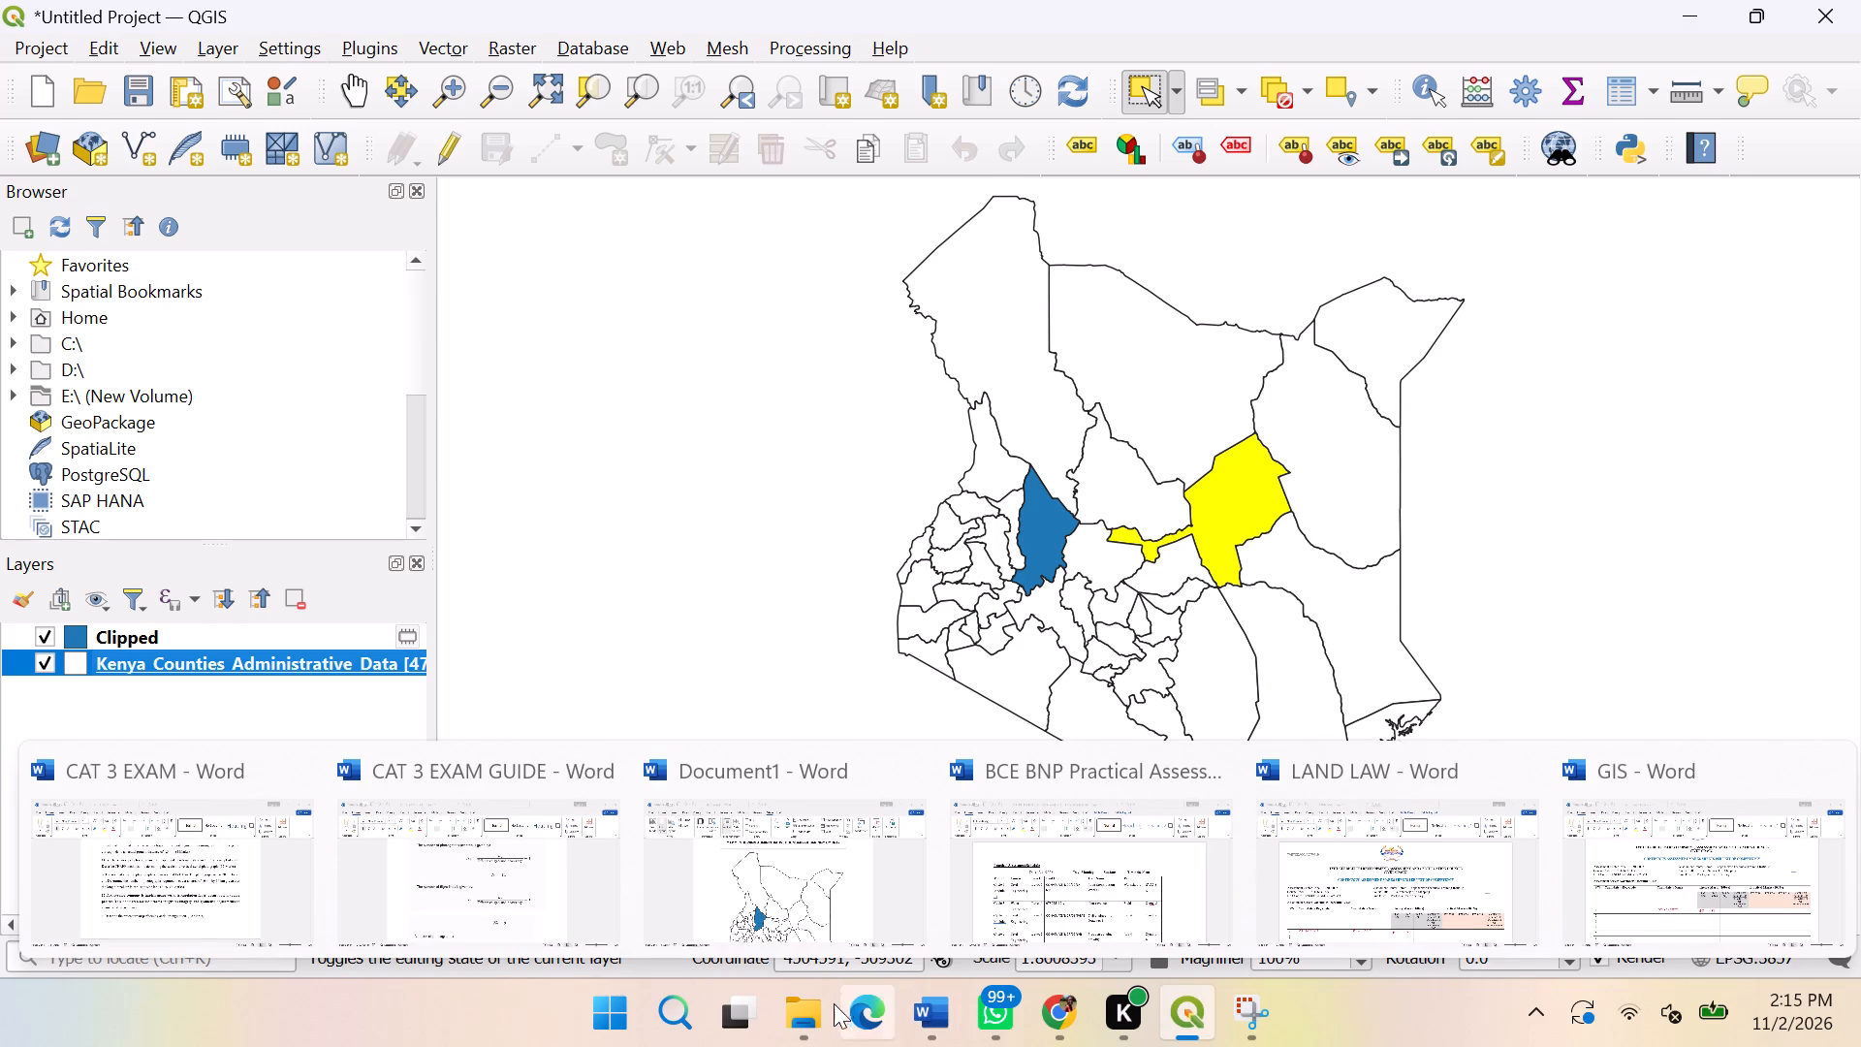
# Switch to File Explorer, open the PHOTOG mark sheet, and change the FP2 column's maximum mark in the header to 50.
pyautogui.click(801, 1031)
pyautogui.doubleClick(328, 340)
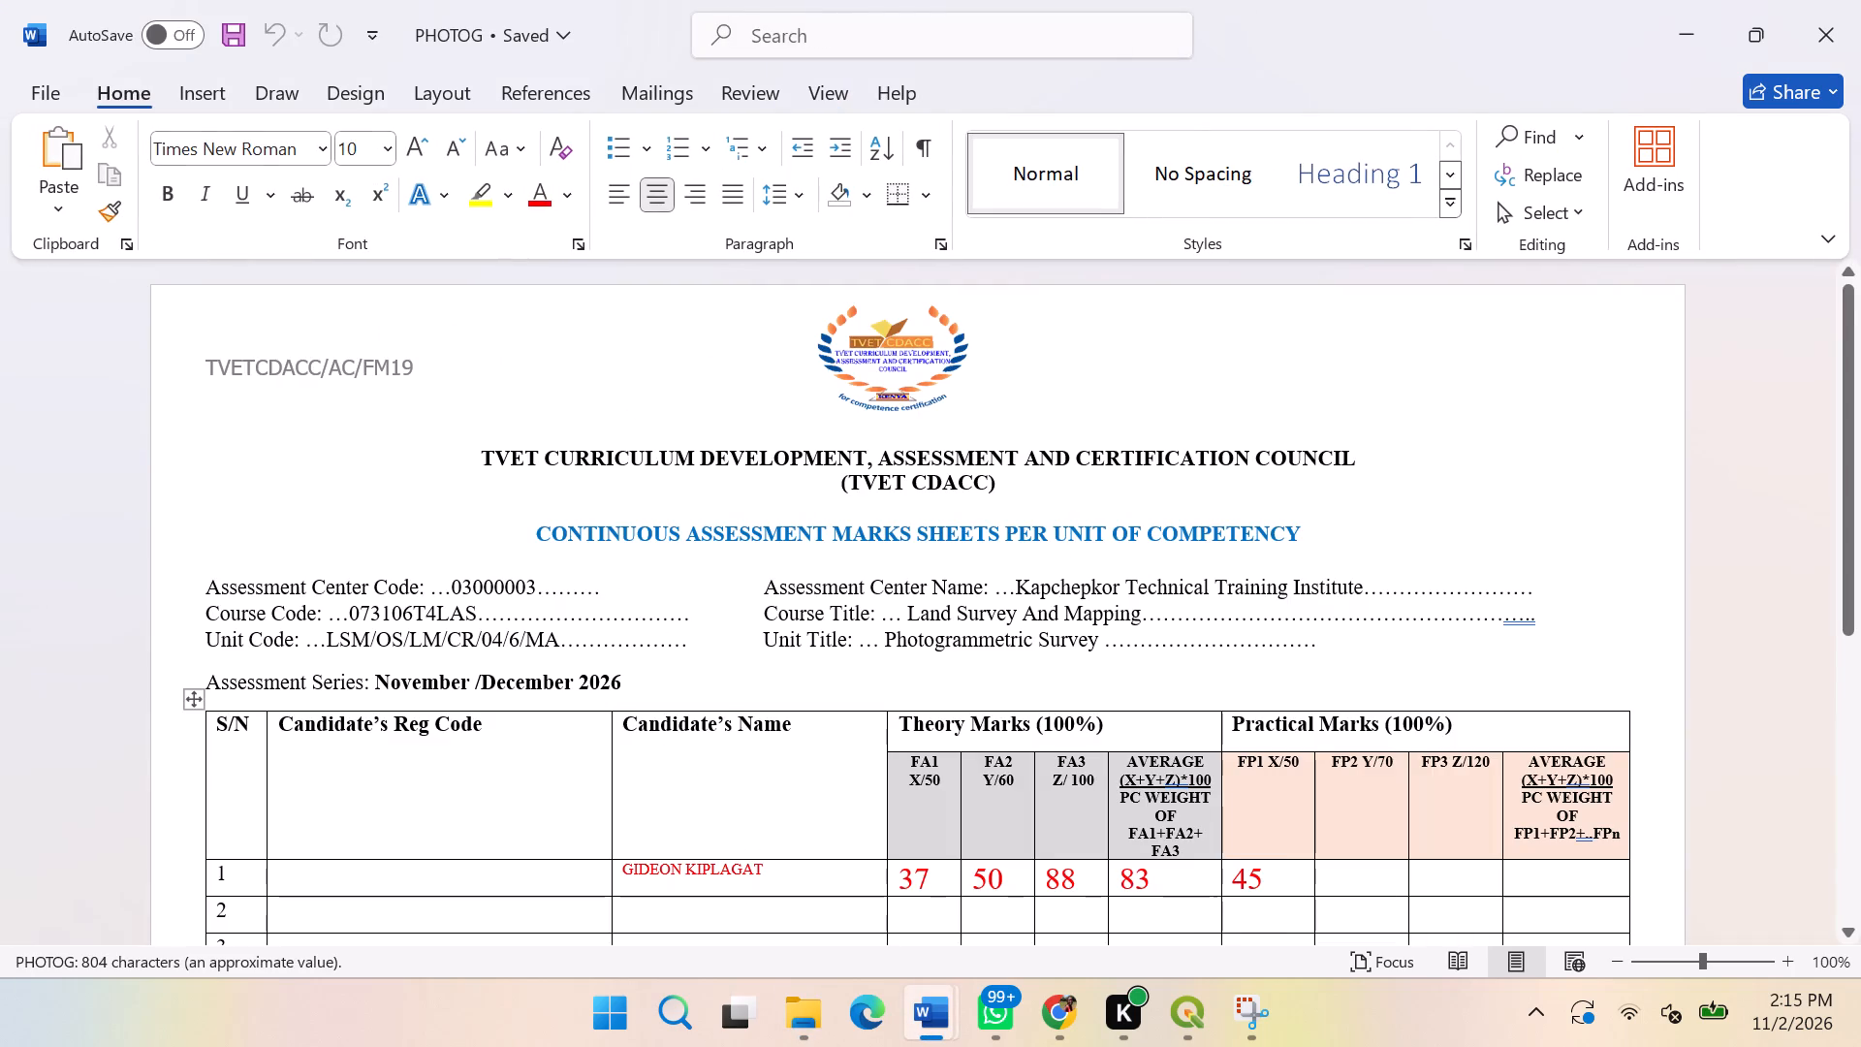
pyautogui.scroll(-1, 1216, 855)
pyautogui.click(1352, 809)
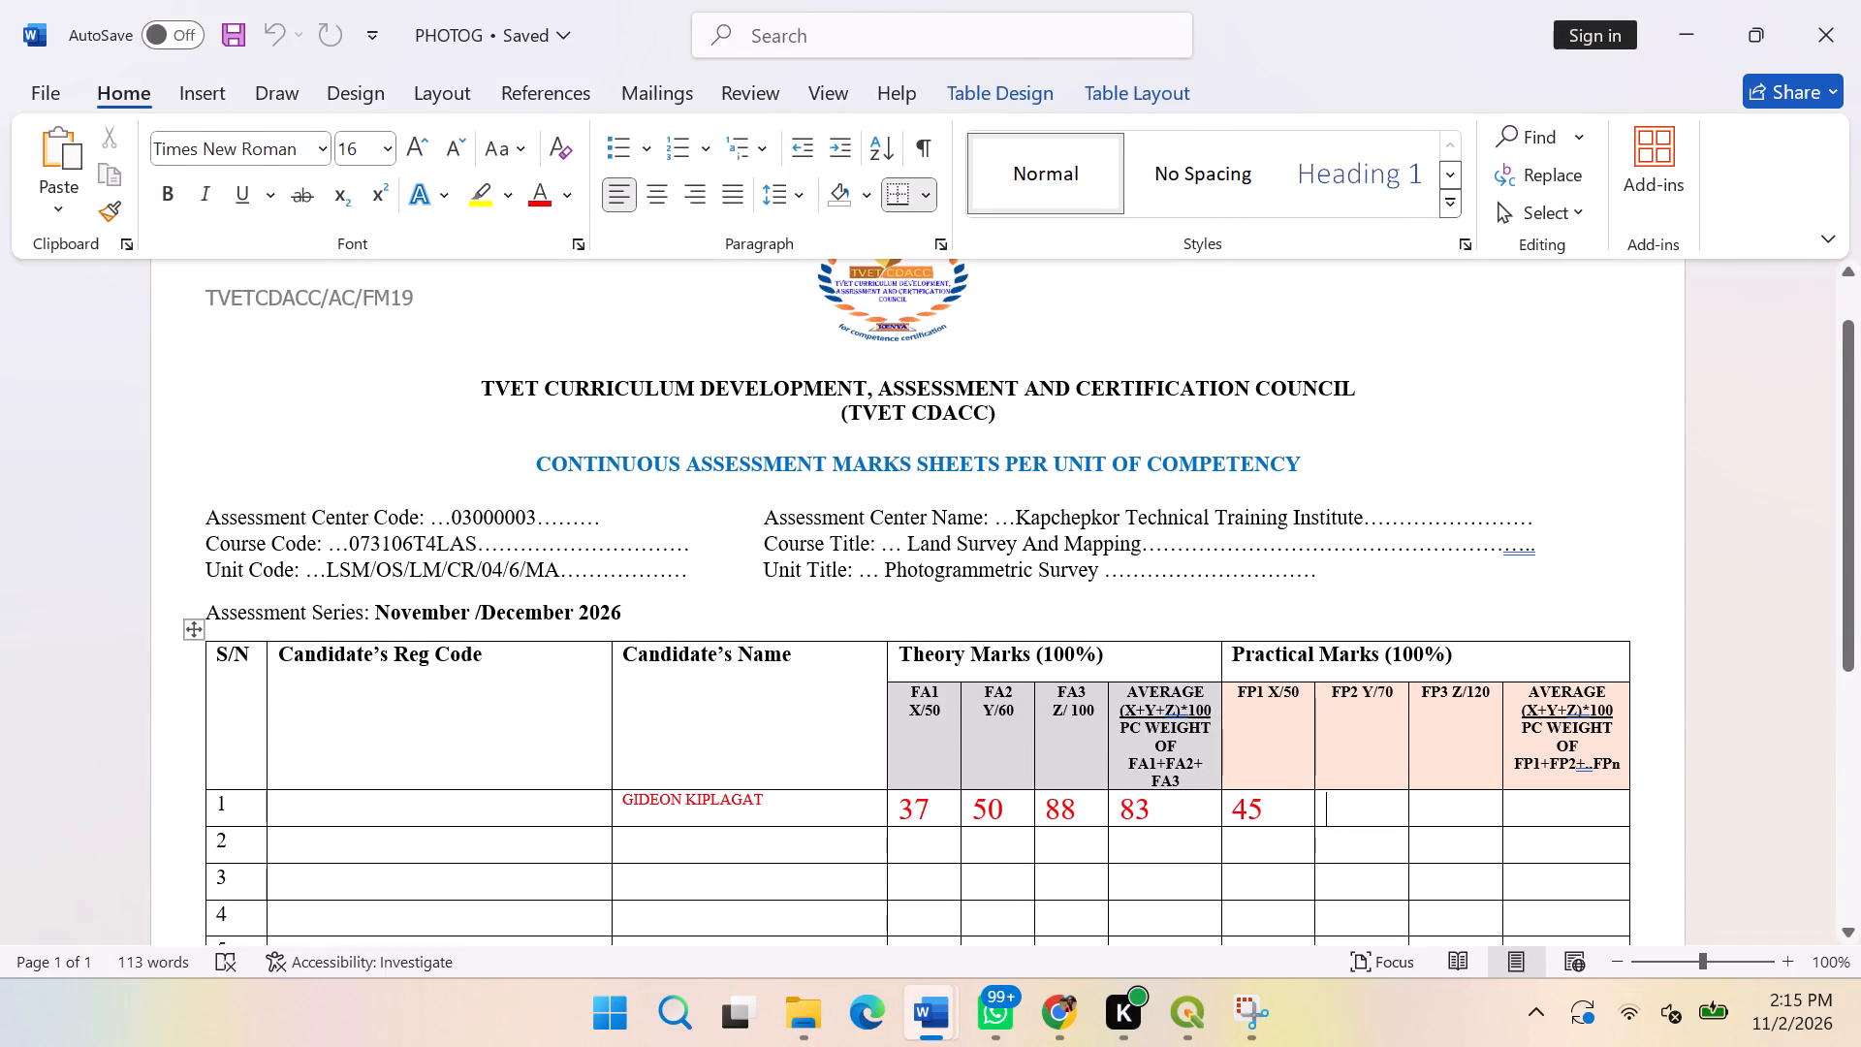
pyautogui.click(1389, 689)
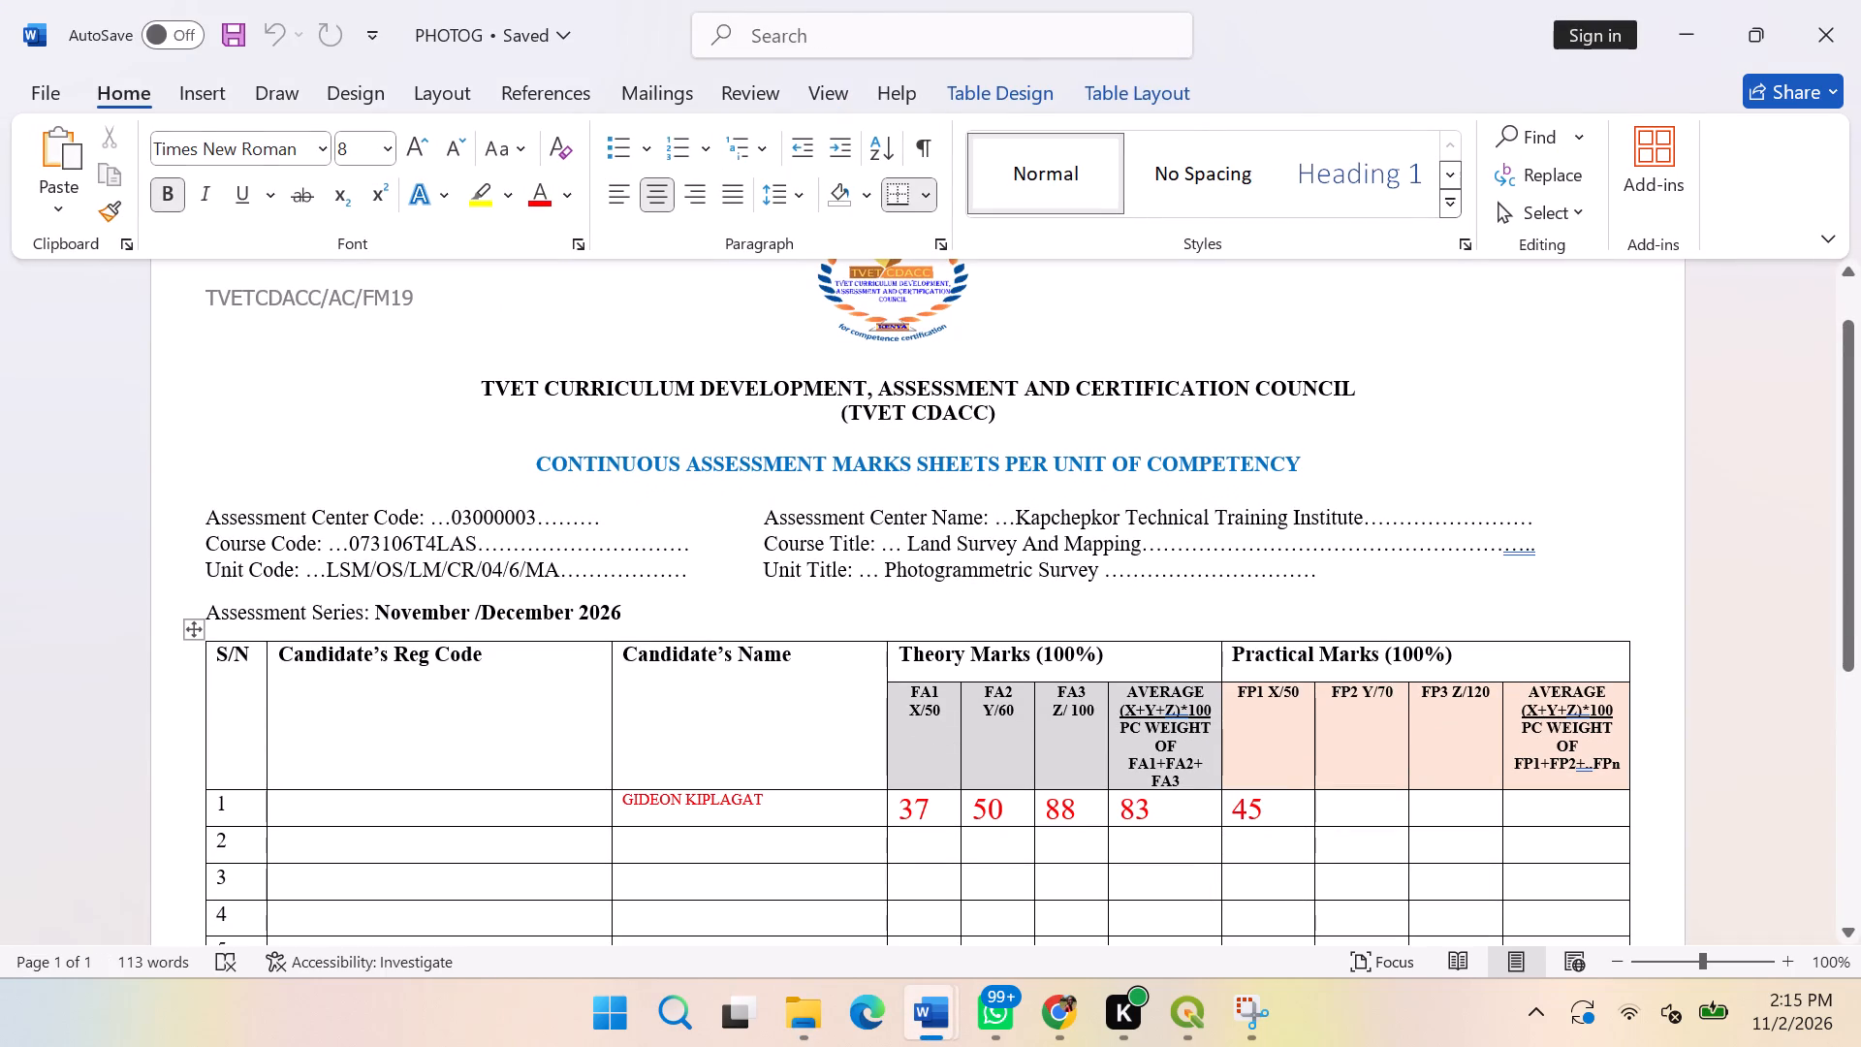
pyautogui.press('Left')
pyautogui.press('BackSpace')
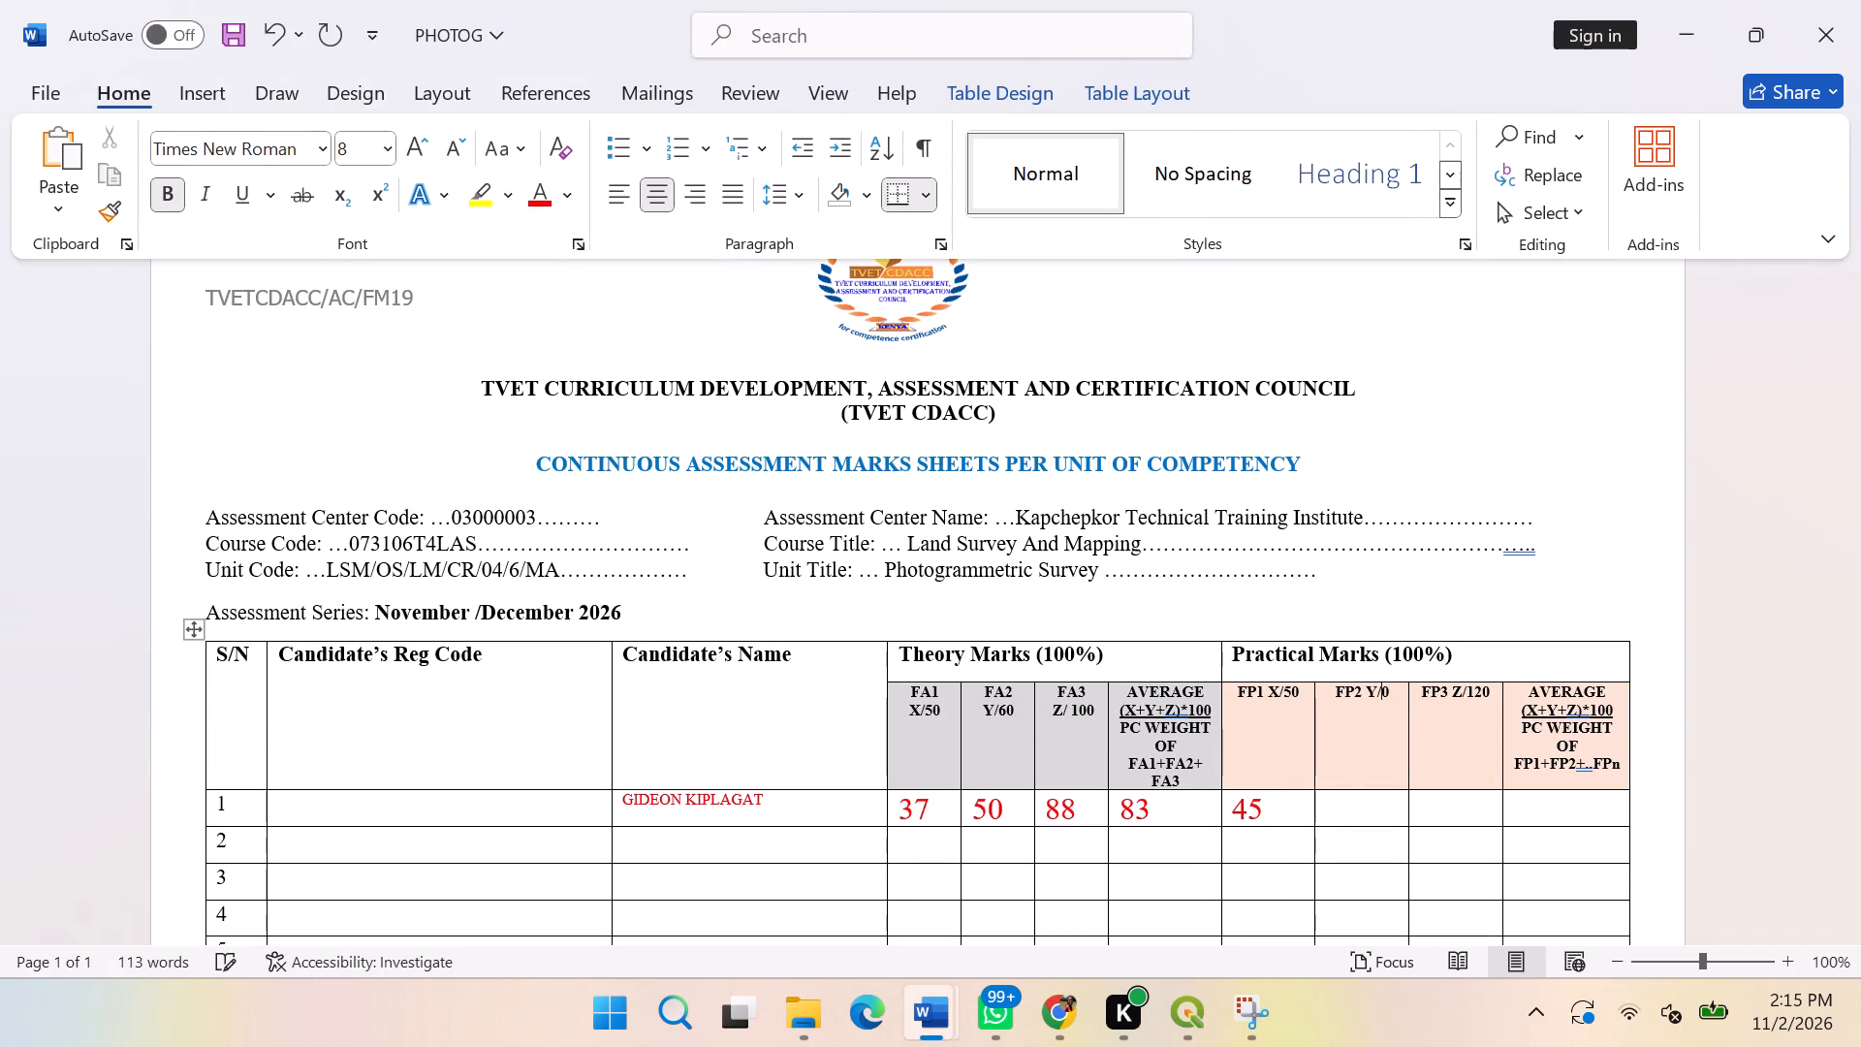
pyautogui.press('5')
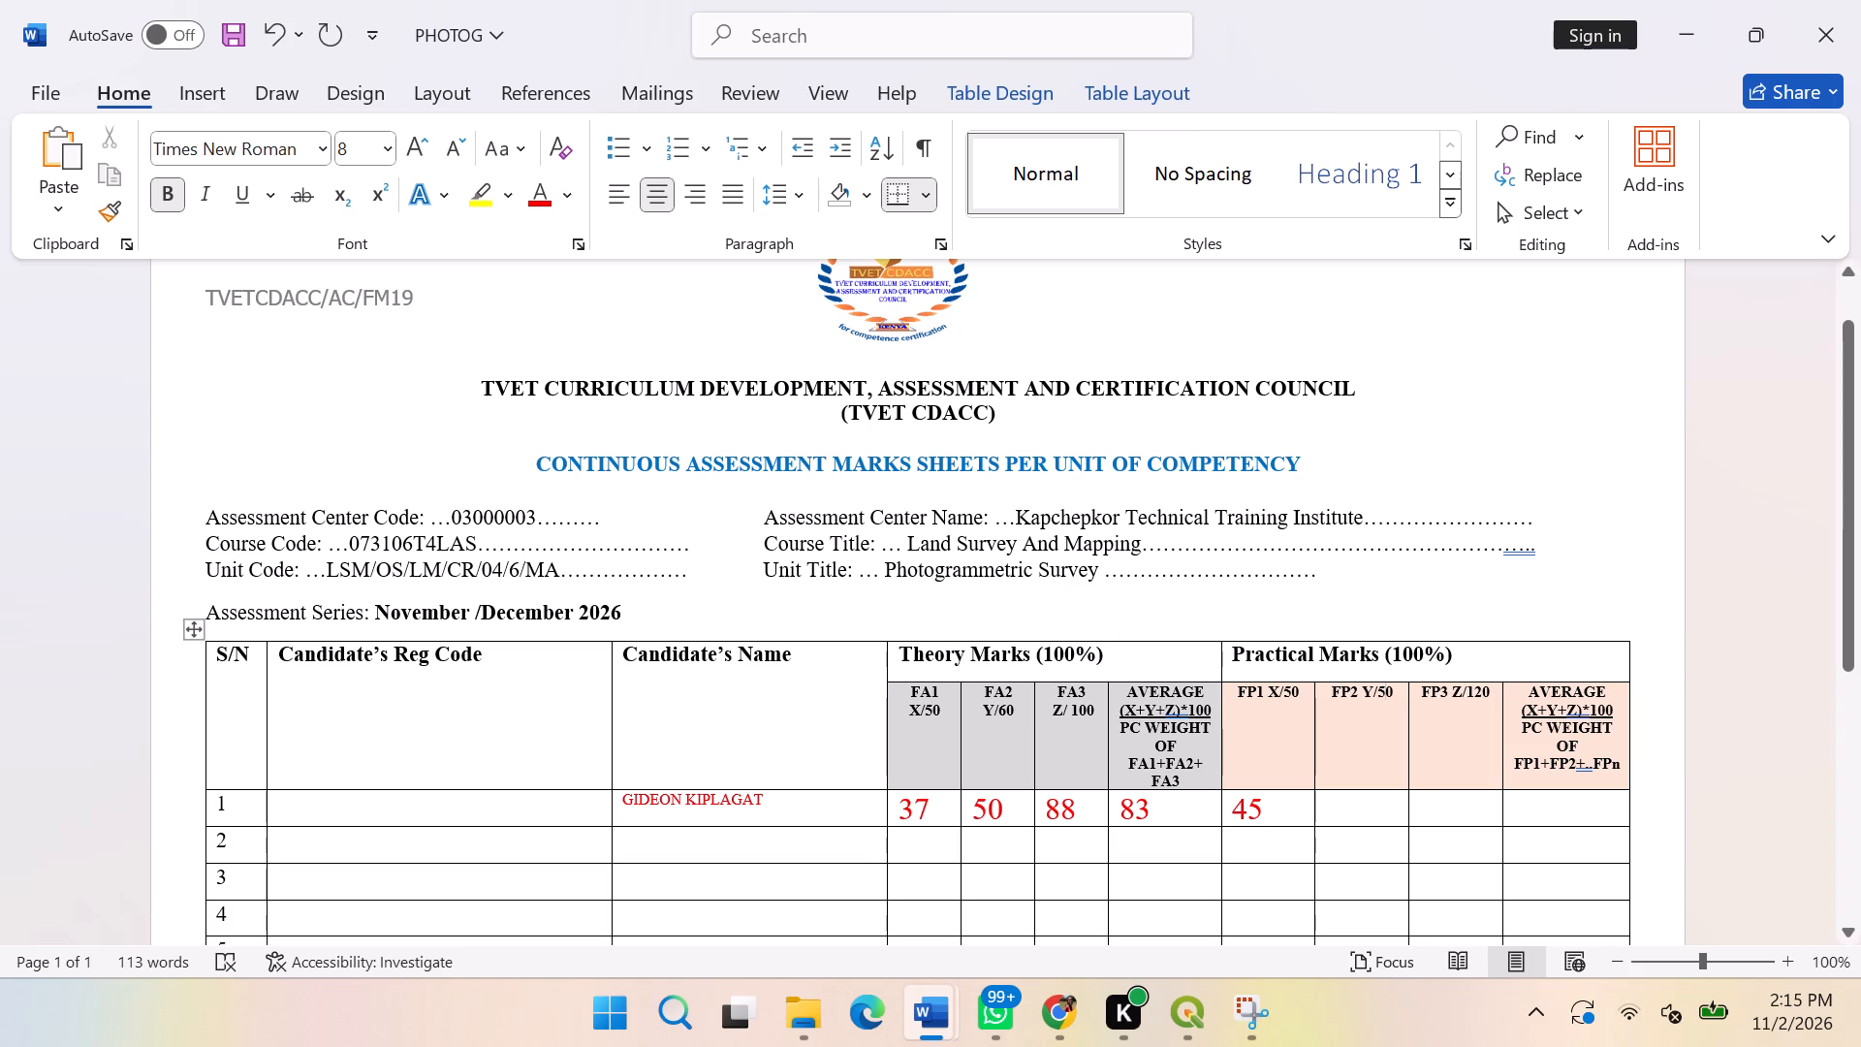
# Enter an FP2 practical mark of 44 for the first candidate and save the mark sheet.
pyautogui.click(1354, 813)
pyautogui.write('44')
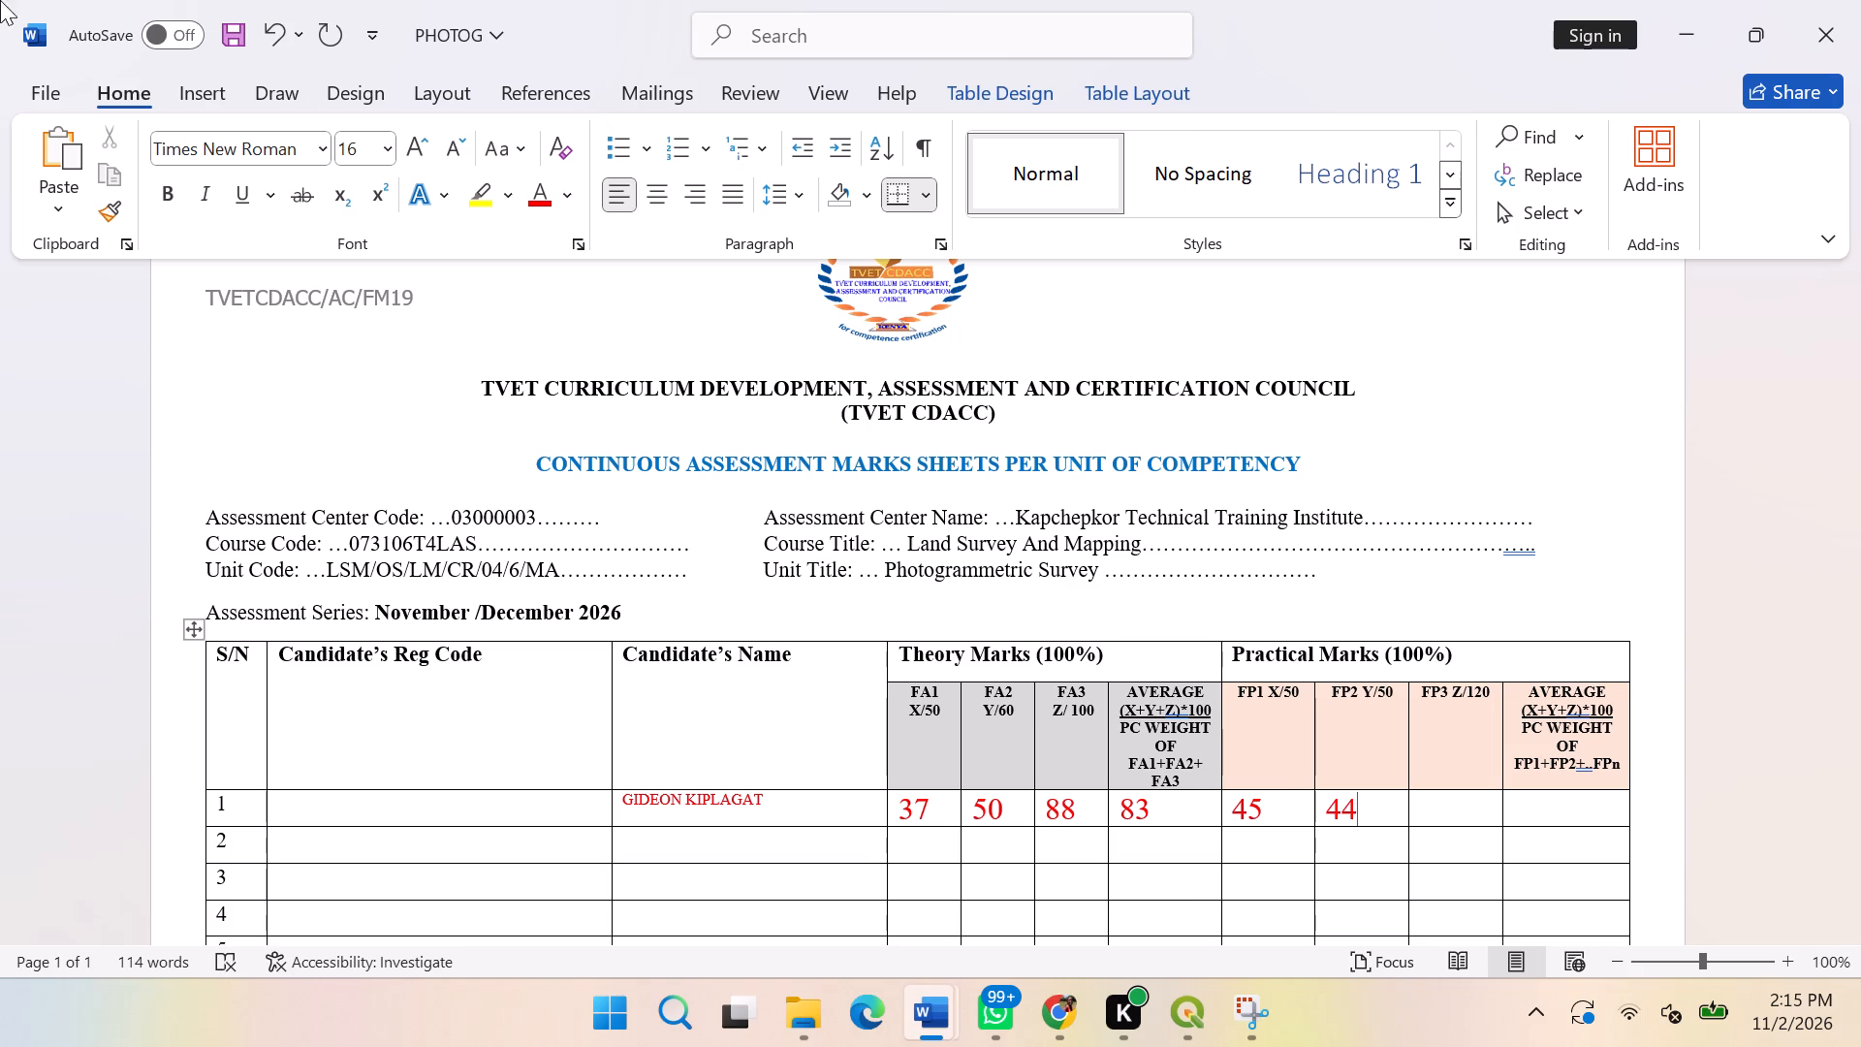
pyautogui.click(228, 36)
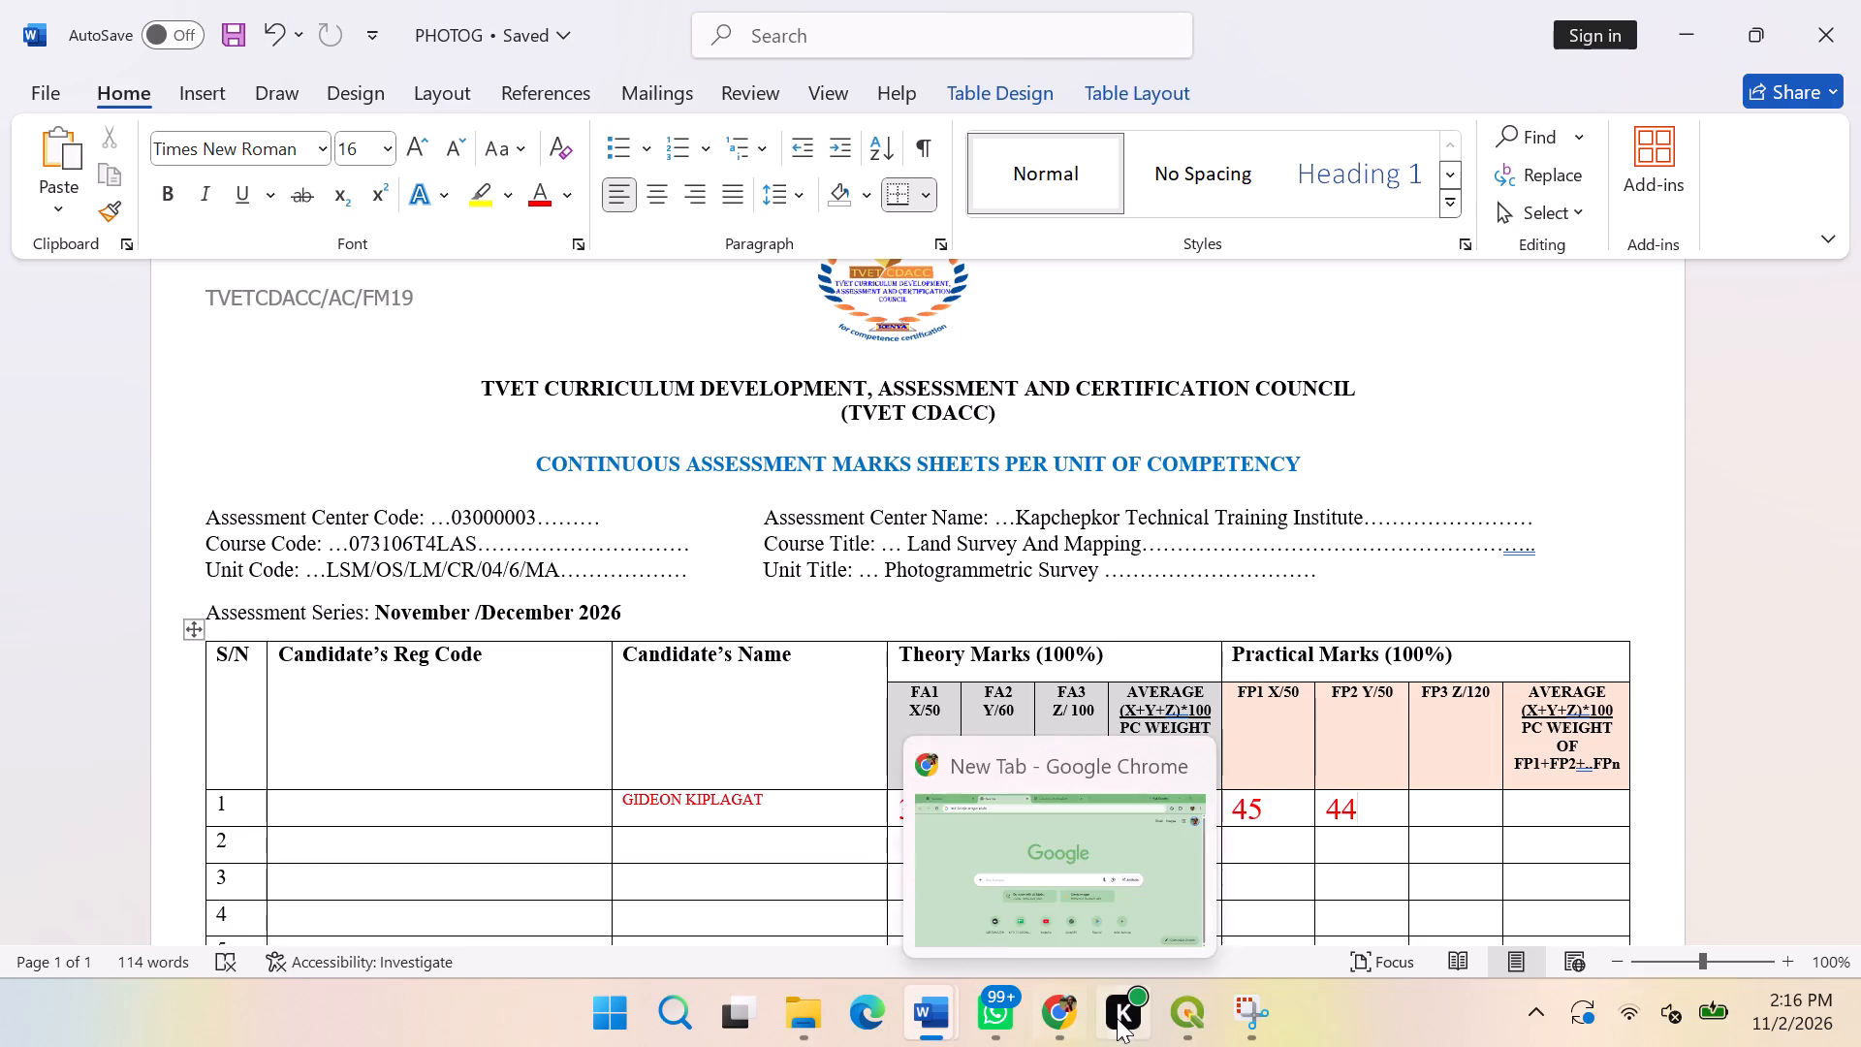
# Switch to Document1 in Word and add the heading AERIAL IMAGES on a new page after the Baringo County map, followed by an empty line.
pyautogui.click(1209, 1021)
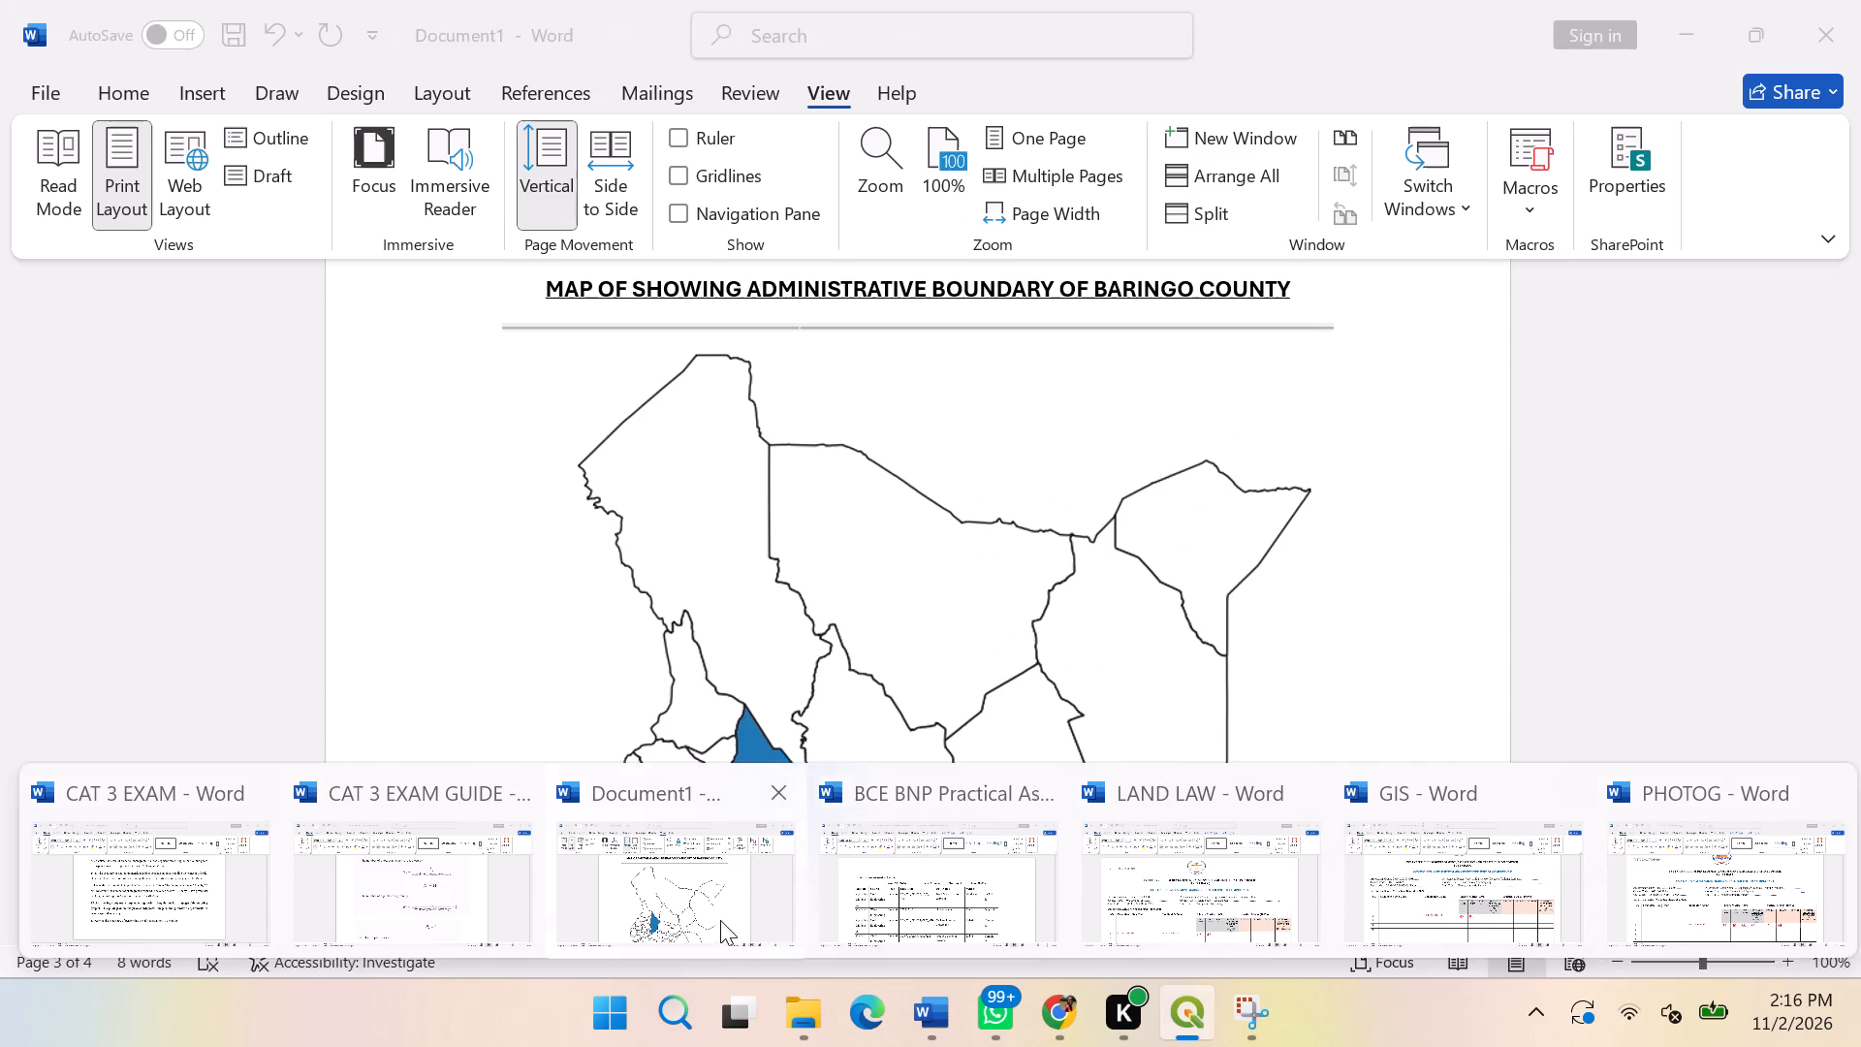
pyautogui.click(720, 920)
pyautogui.scroll(-20, 704, 631)
pyautogui.scroll(-4, 704, 631)
pyautogui.scroll(-10, 787, 568)
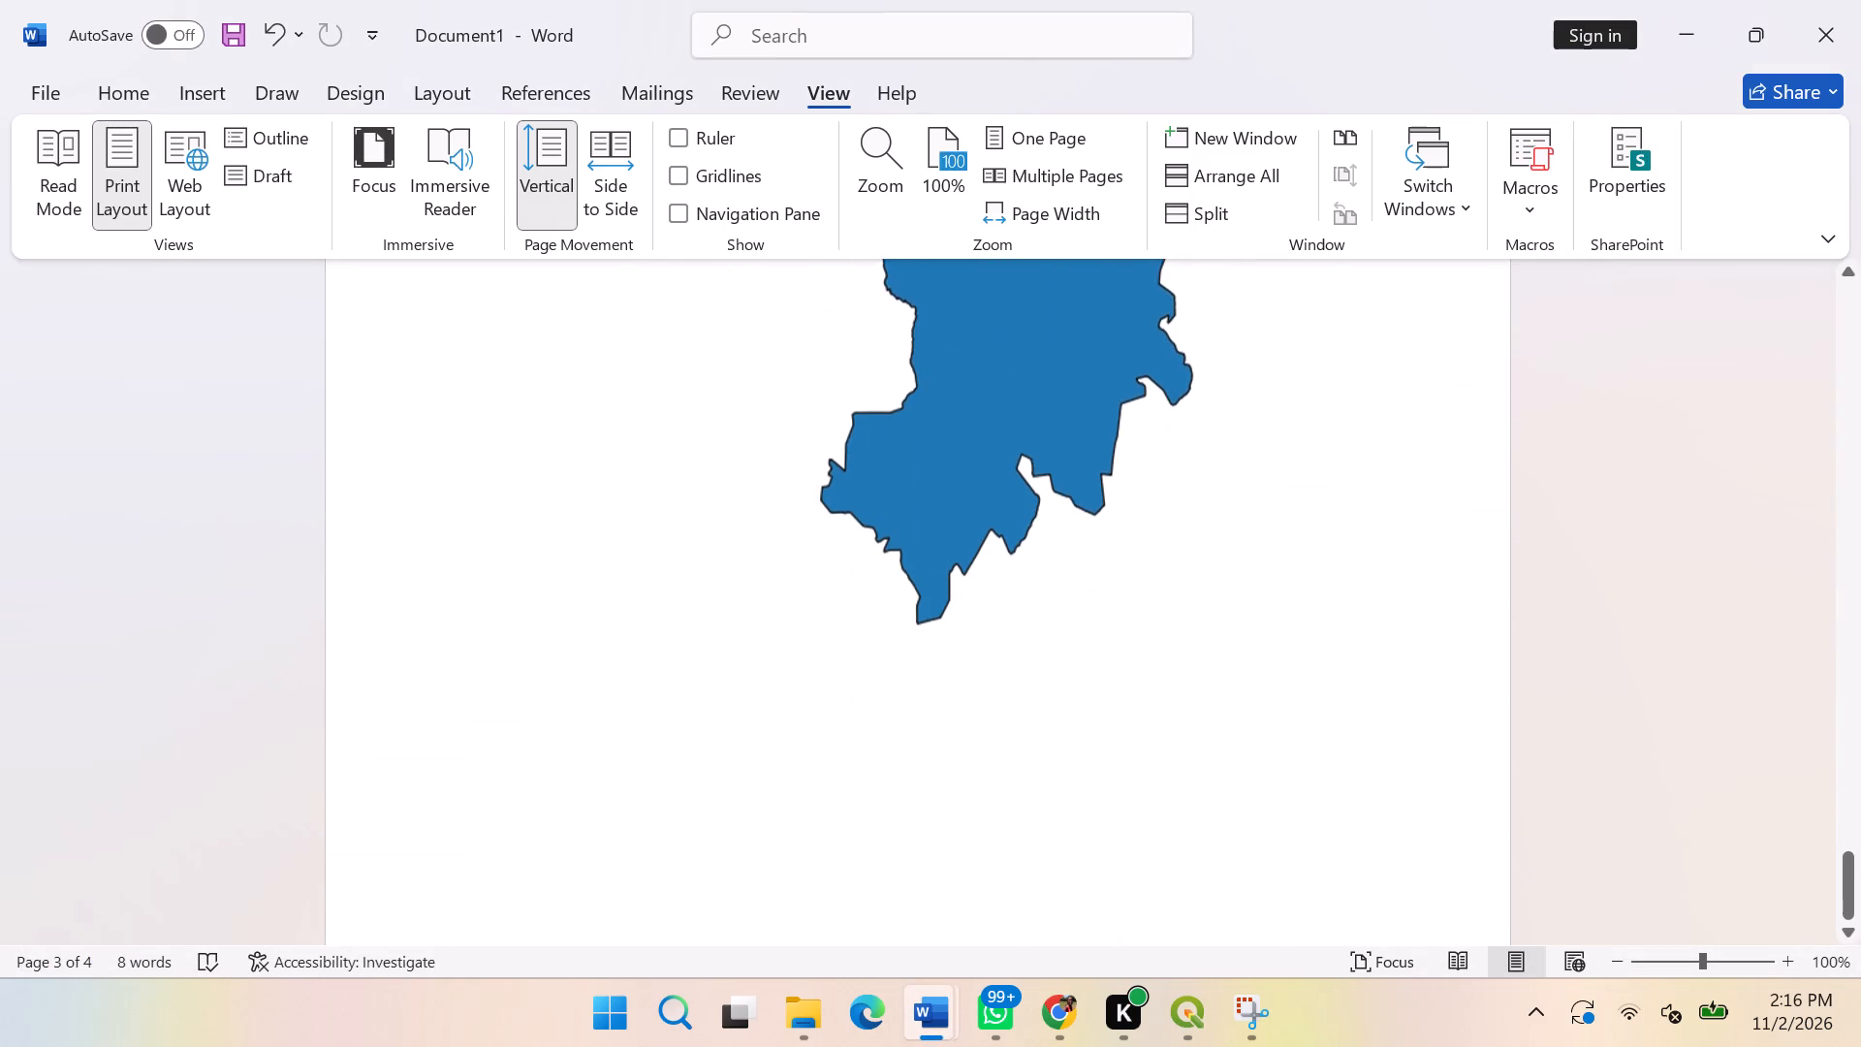
pyautogui.scroll(-16, 781, 514)
pyautogui.click(875, 748)
pyautogui.click(875, 760)
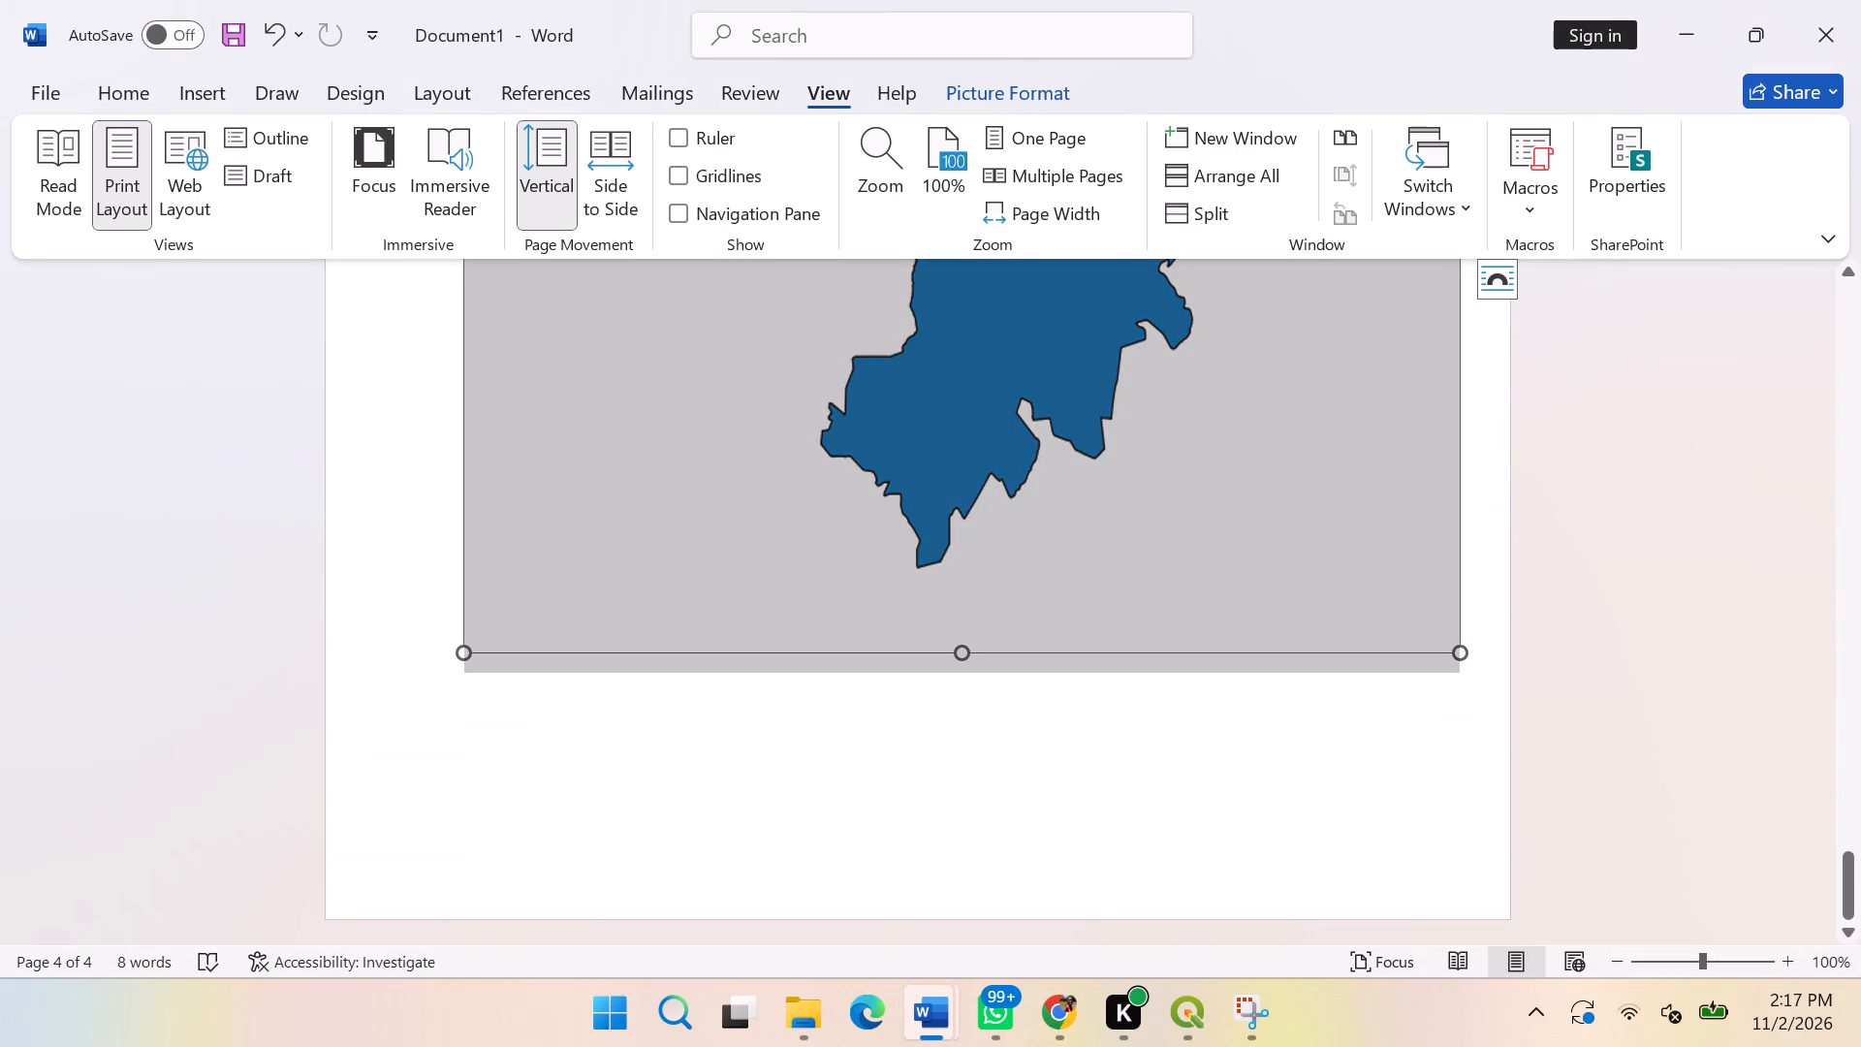
pyautogui.moveTo(875, 760); pyautogui.dragTo(1002, 760)
pyautogui.click(1506, 652)
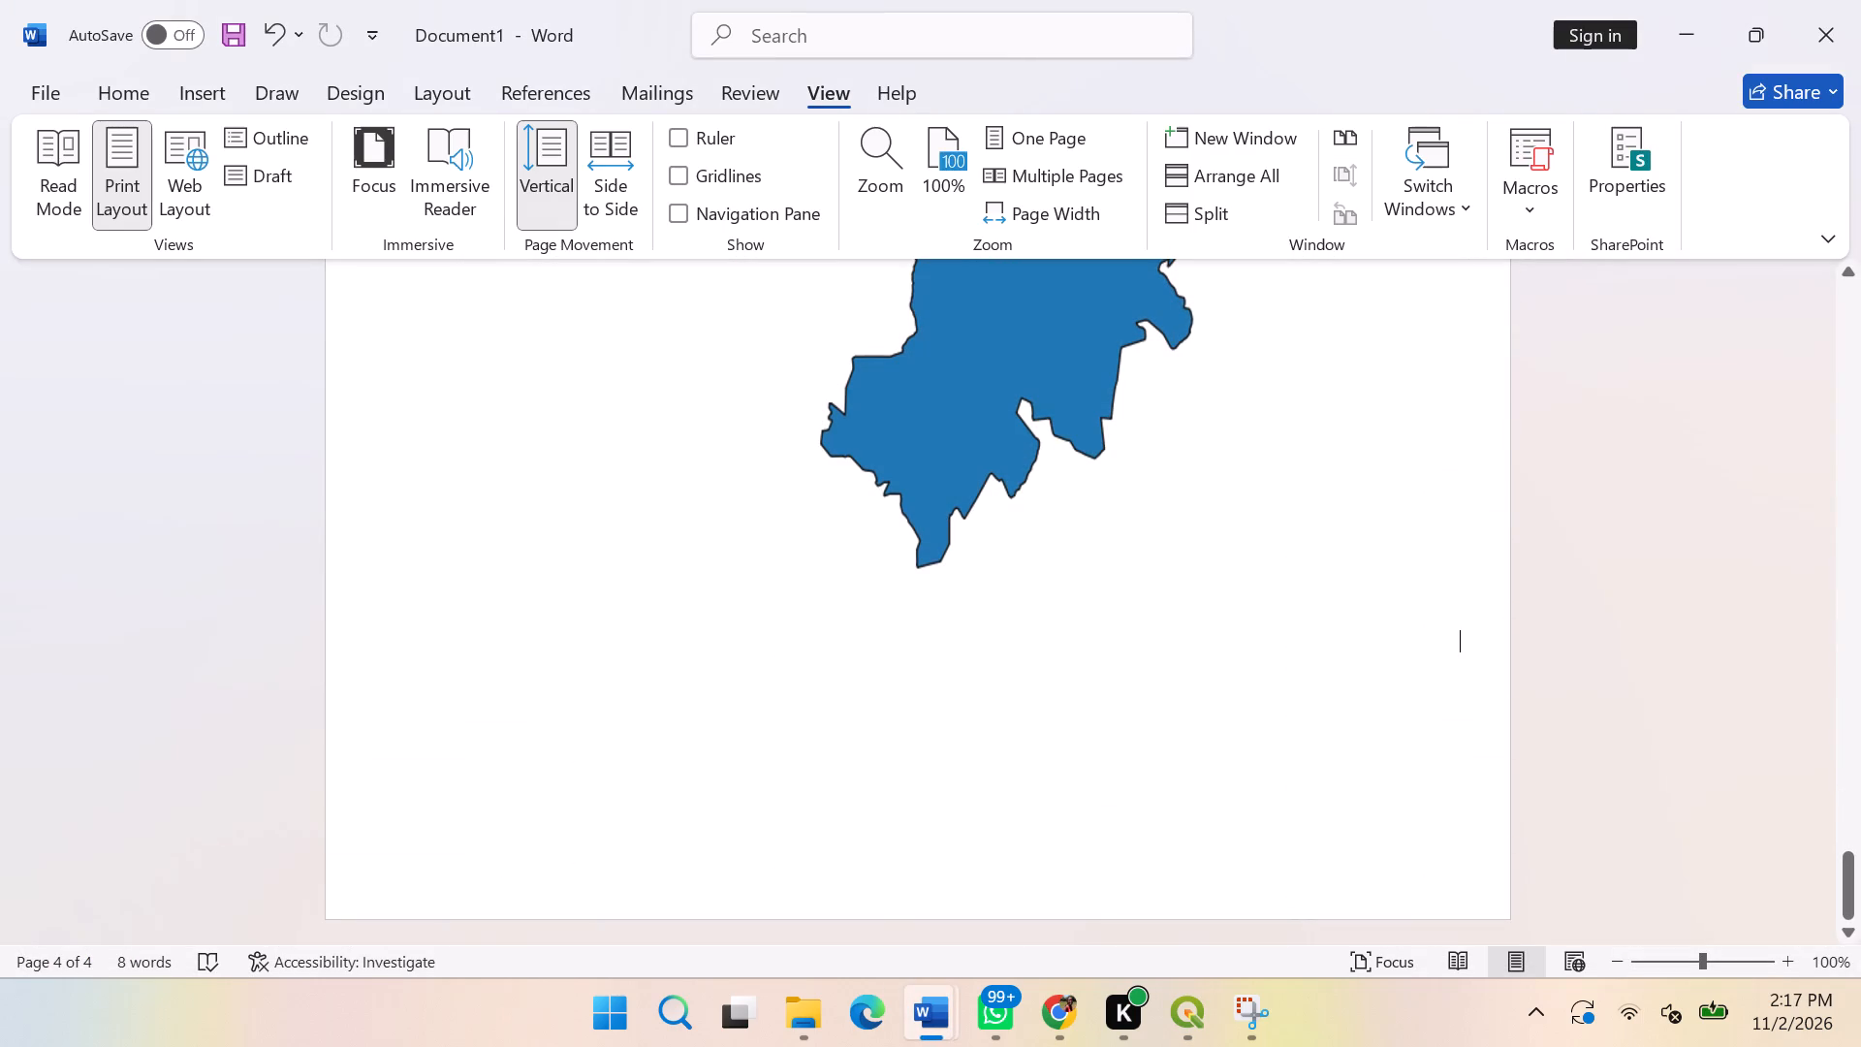
pyautogui.press('Return')
pyautogui.press('Return')
pyautogui.press('Return')
pyautogui.press('Return')
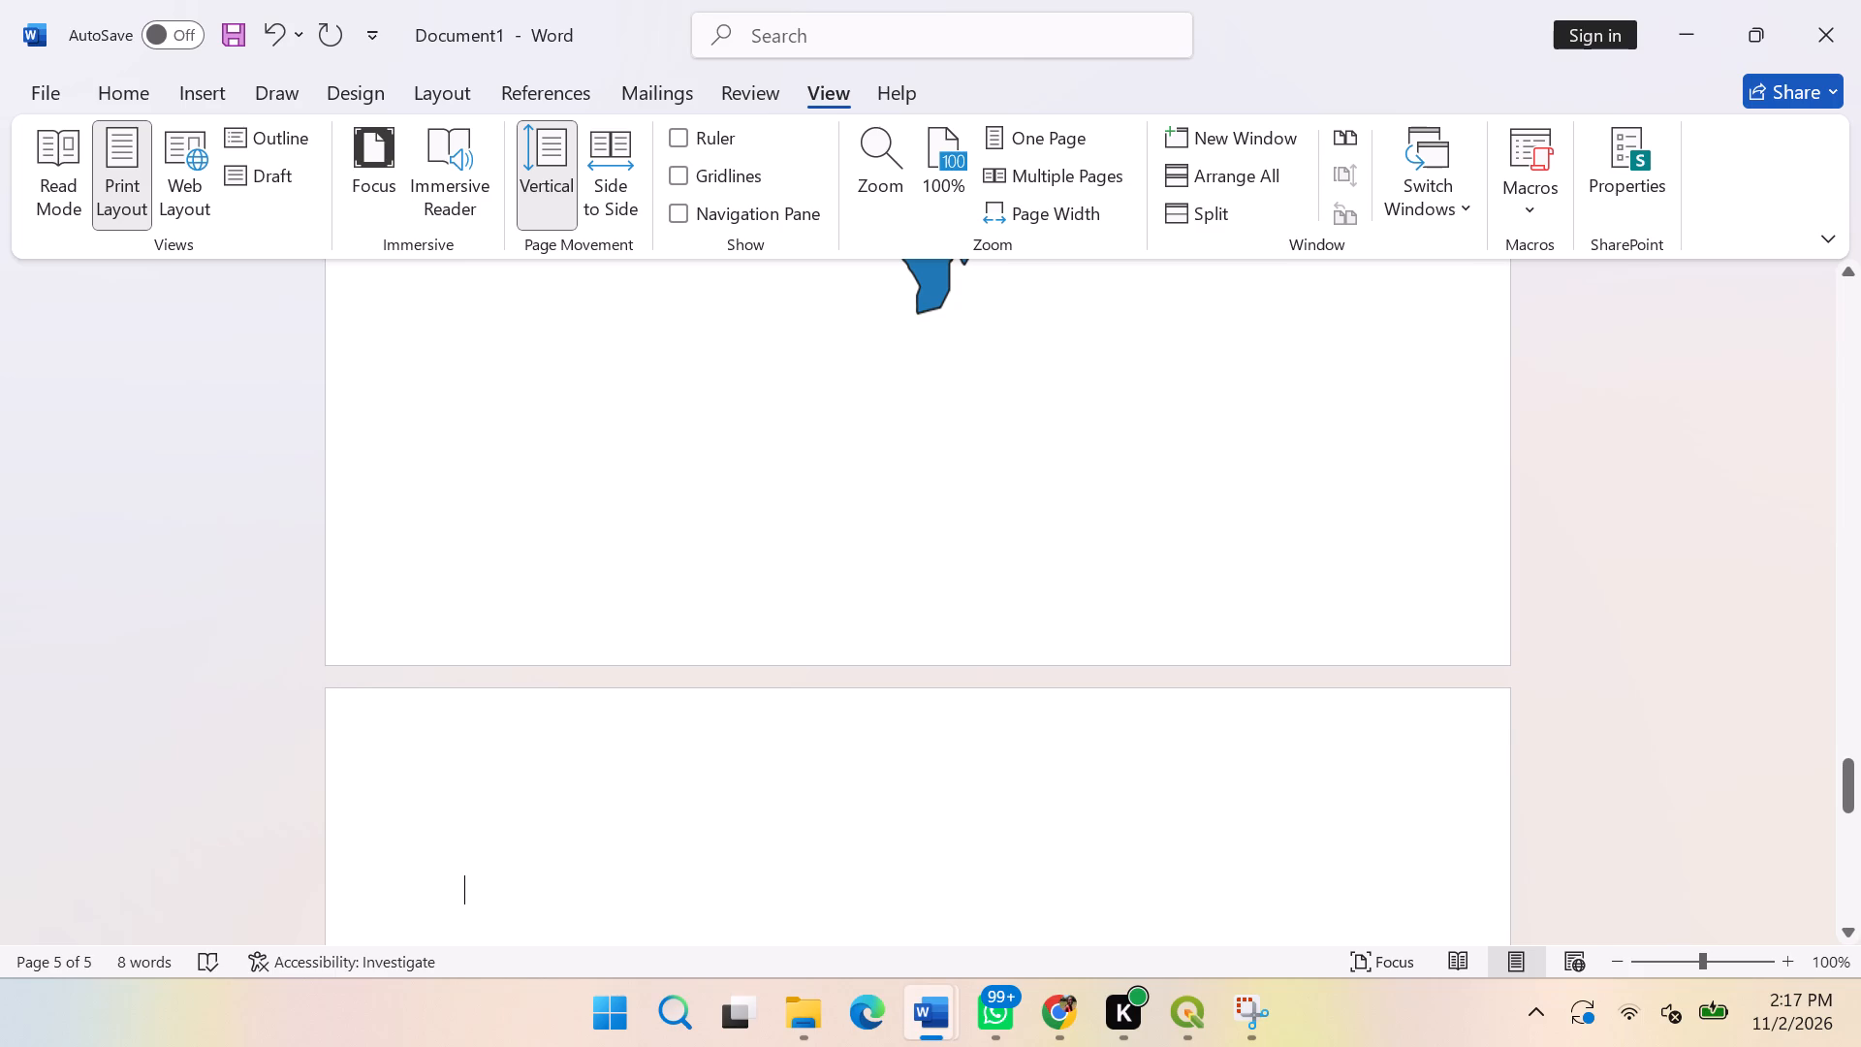
pyautogui.write('AERIAL IMAGES')
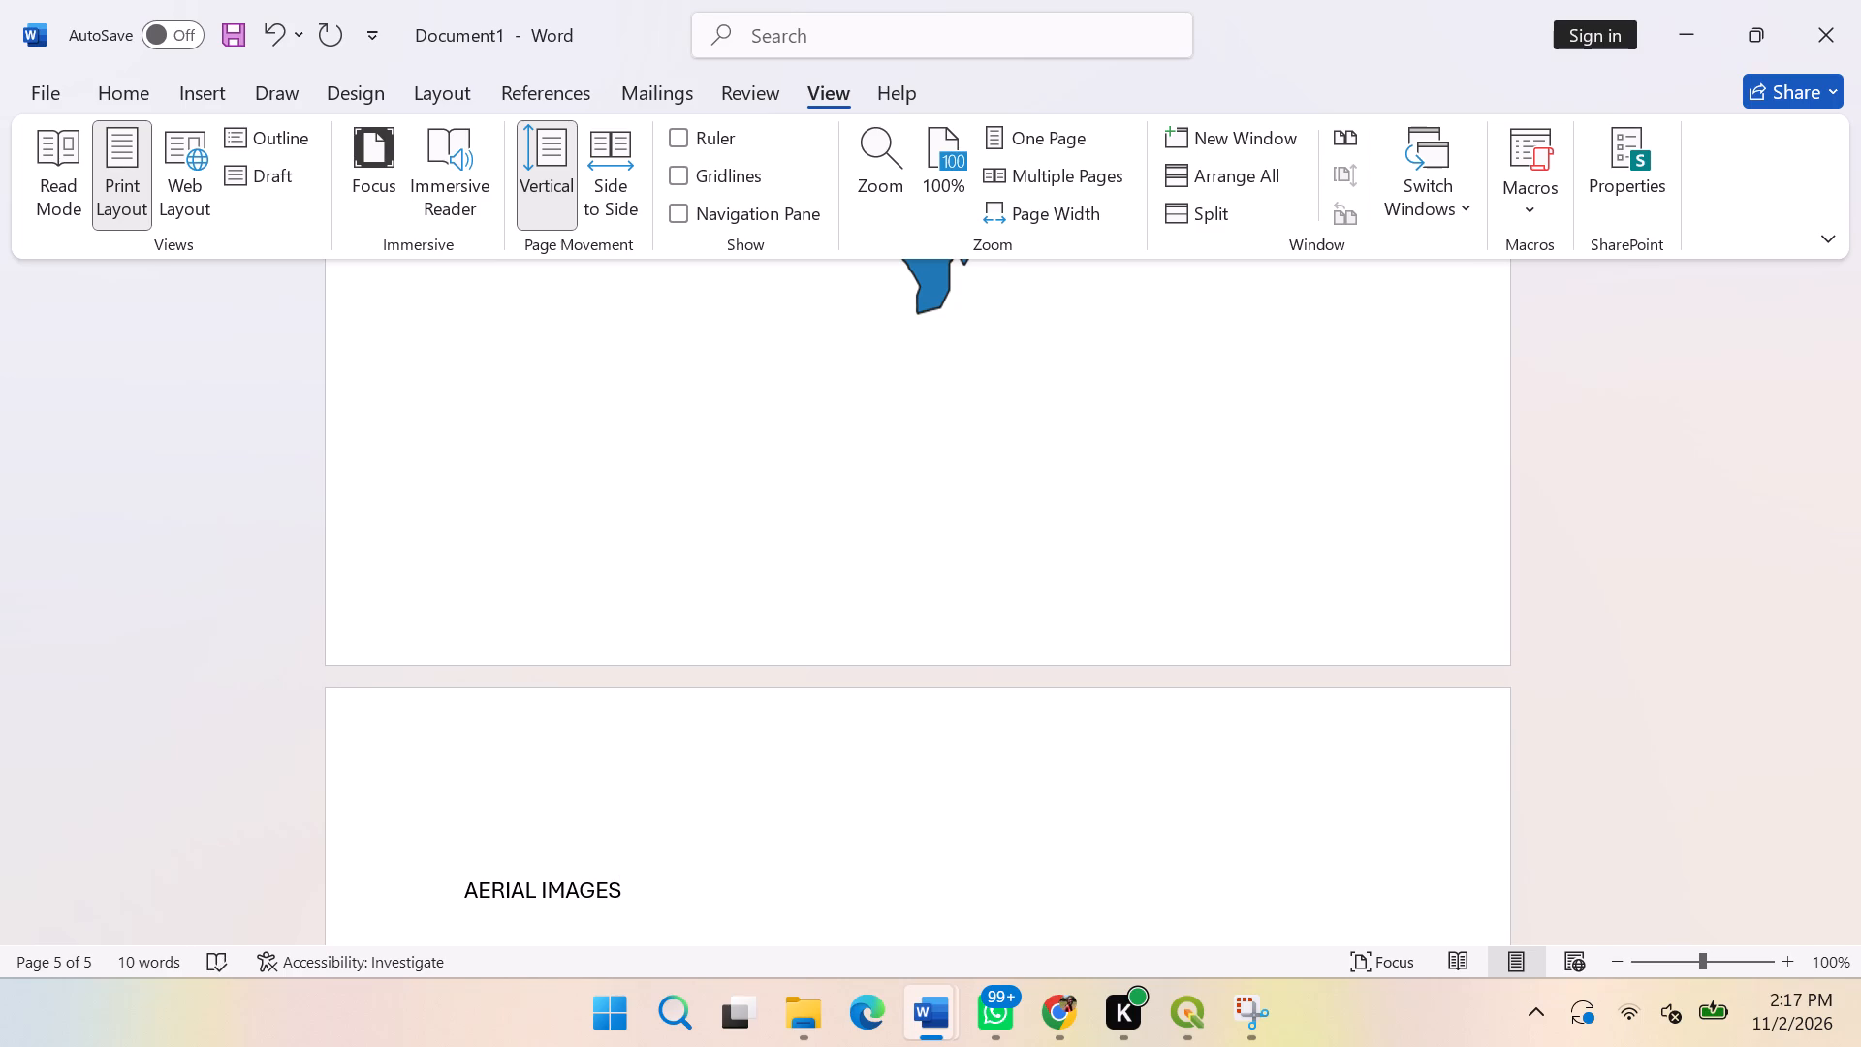
pyautogui.scroll(4, 1310, 771)
pyautogui.press('Return')
pyautogui.scroll(-4, 923, 750)
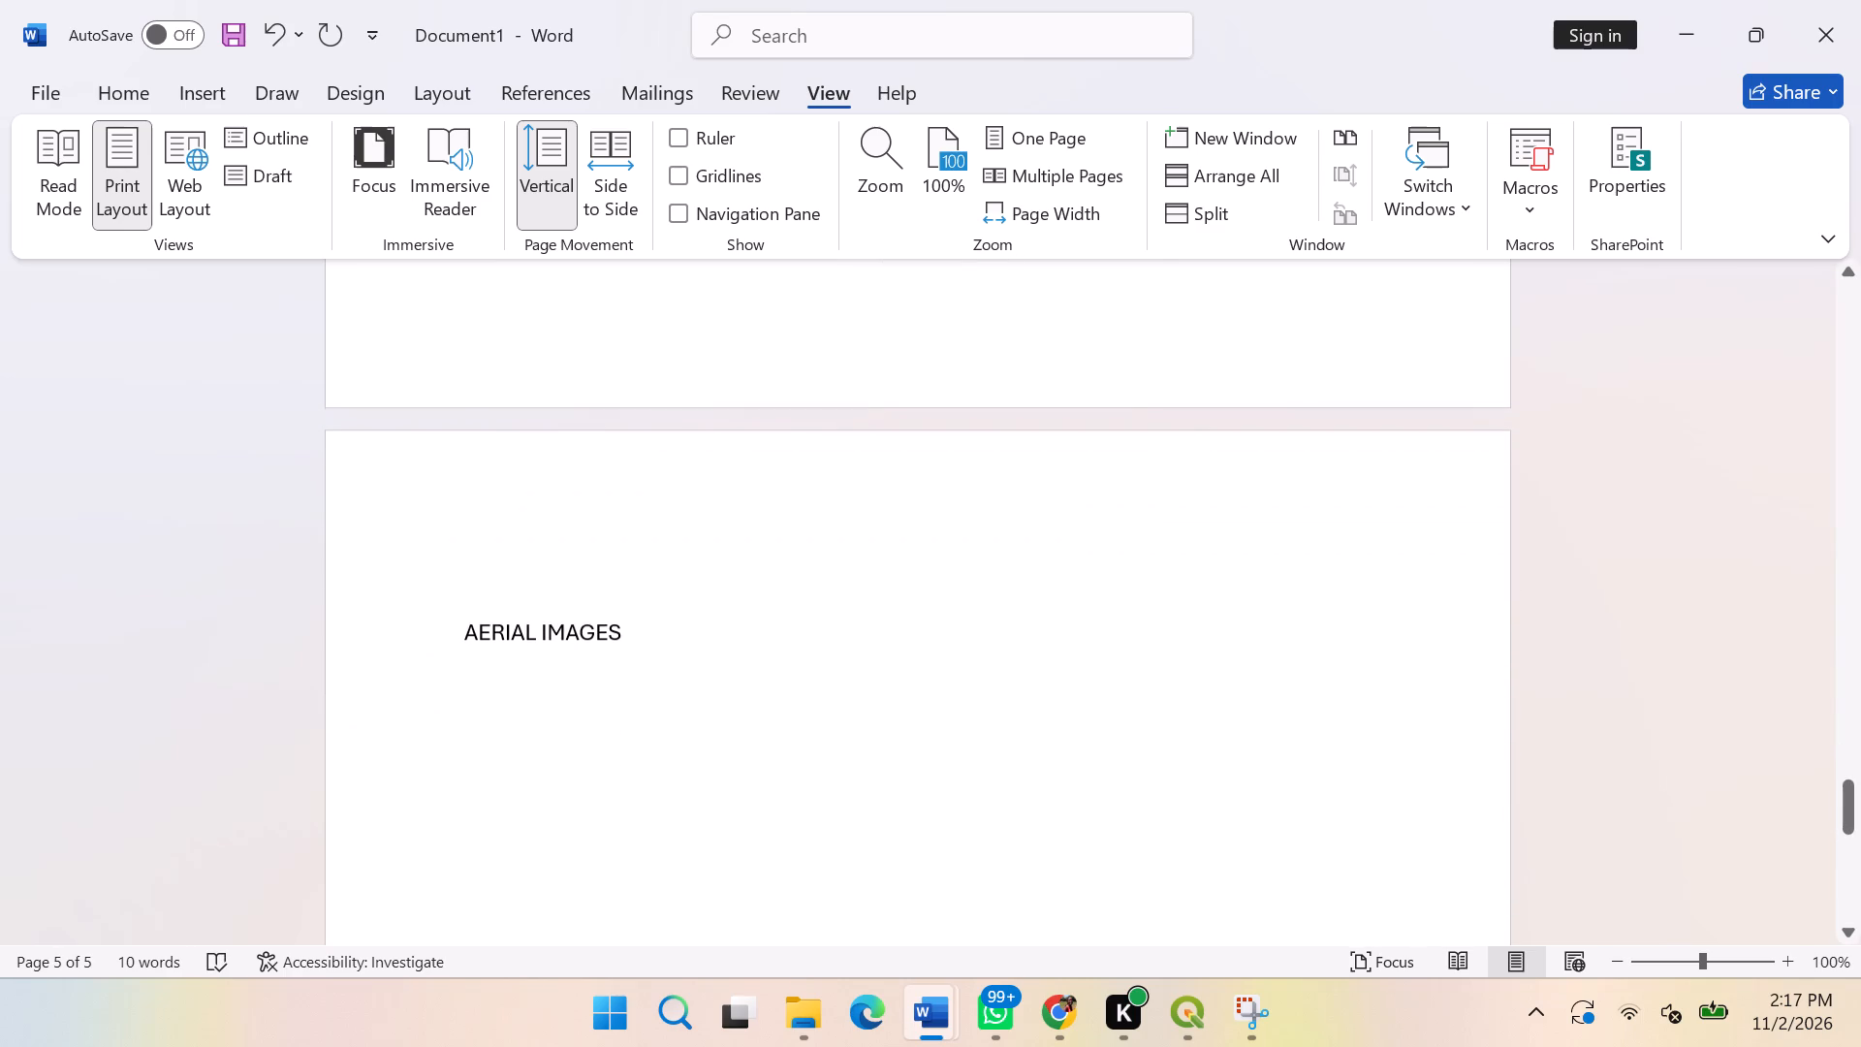
# Format the AERIAL IMAGES heading as bold, underlined, centred Times New Roman, and place the cursor on the line below it.
pyautogui.moveTo(636, 629); pyautogui.dragTo(461, 627)
pyautogui.click(482, 577)
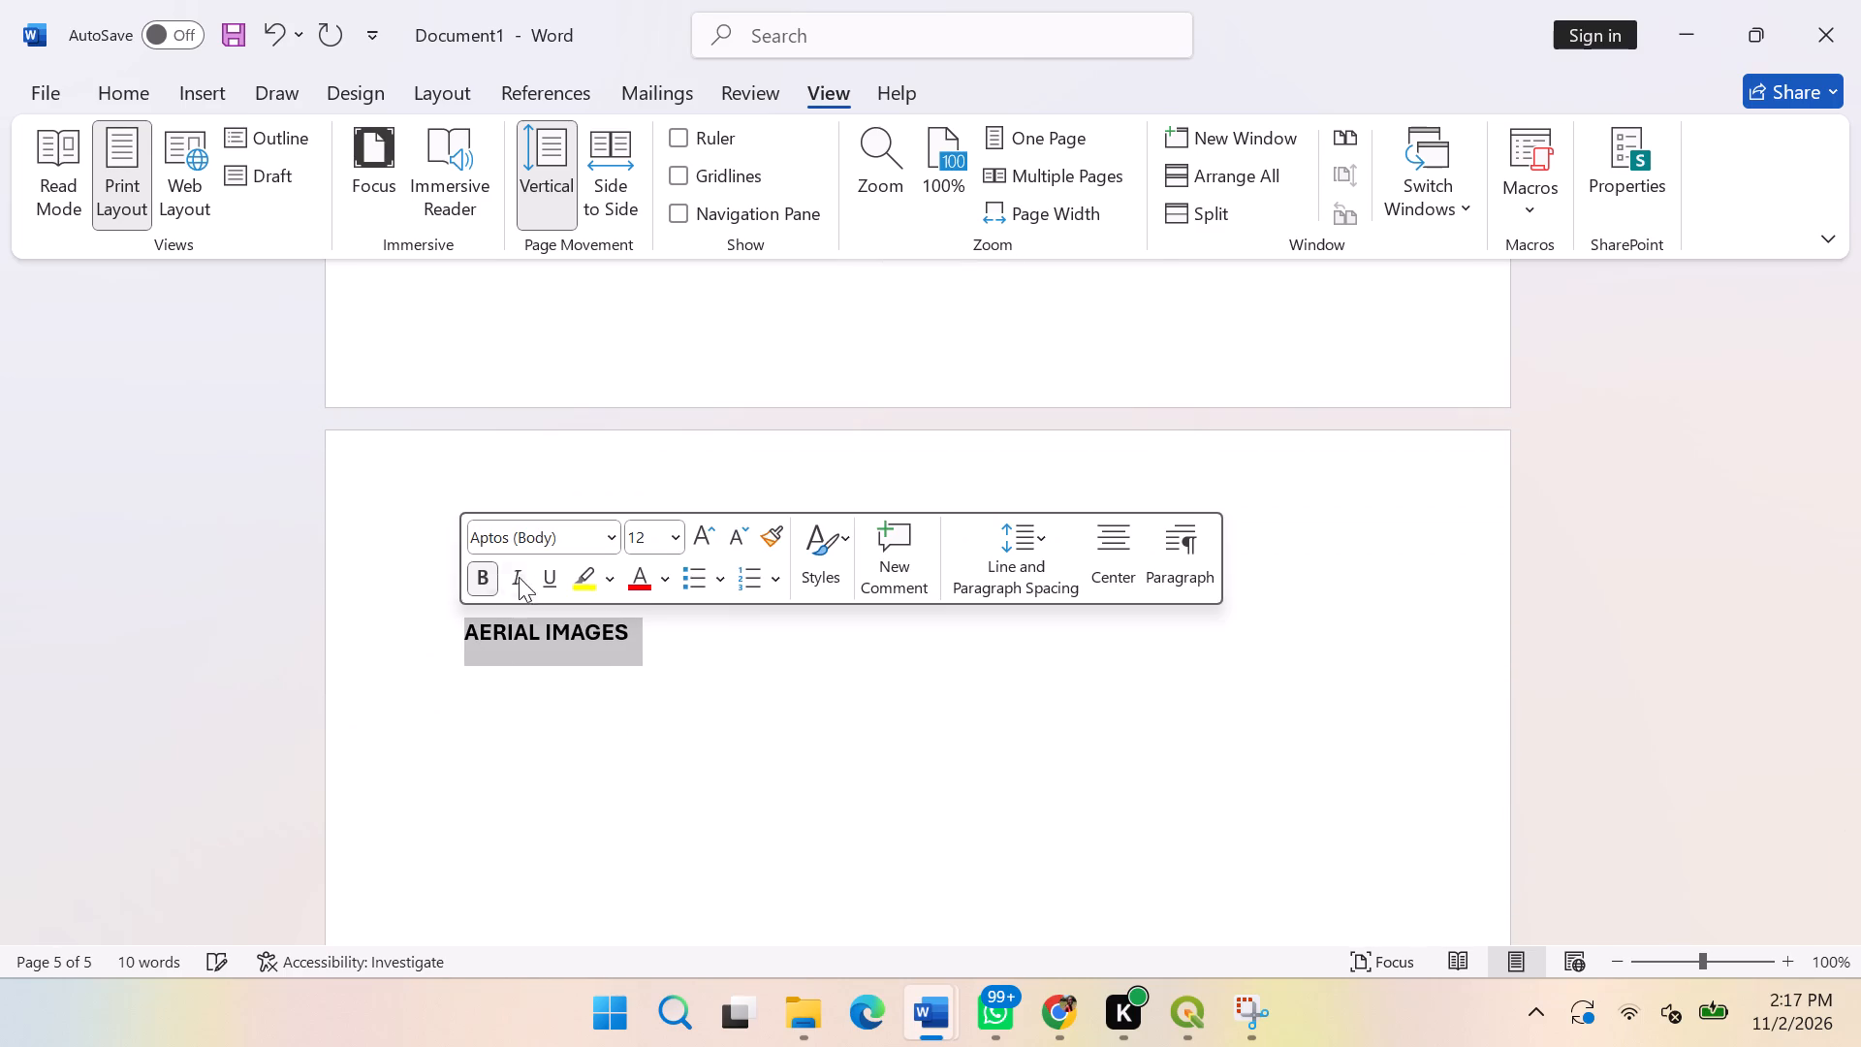
pyautogui.click(552, 581)
pyautogui.click(612, 529)
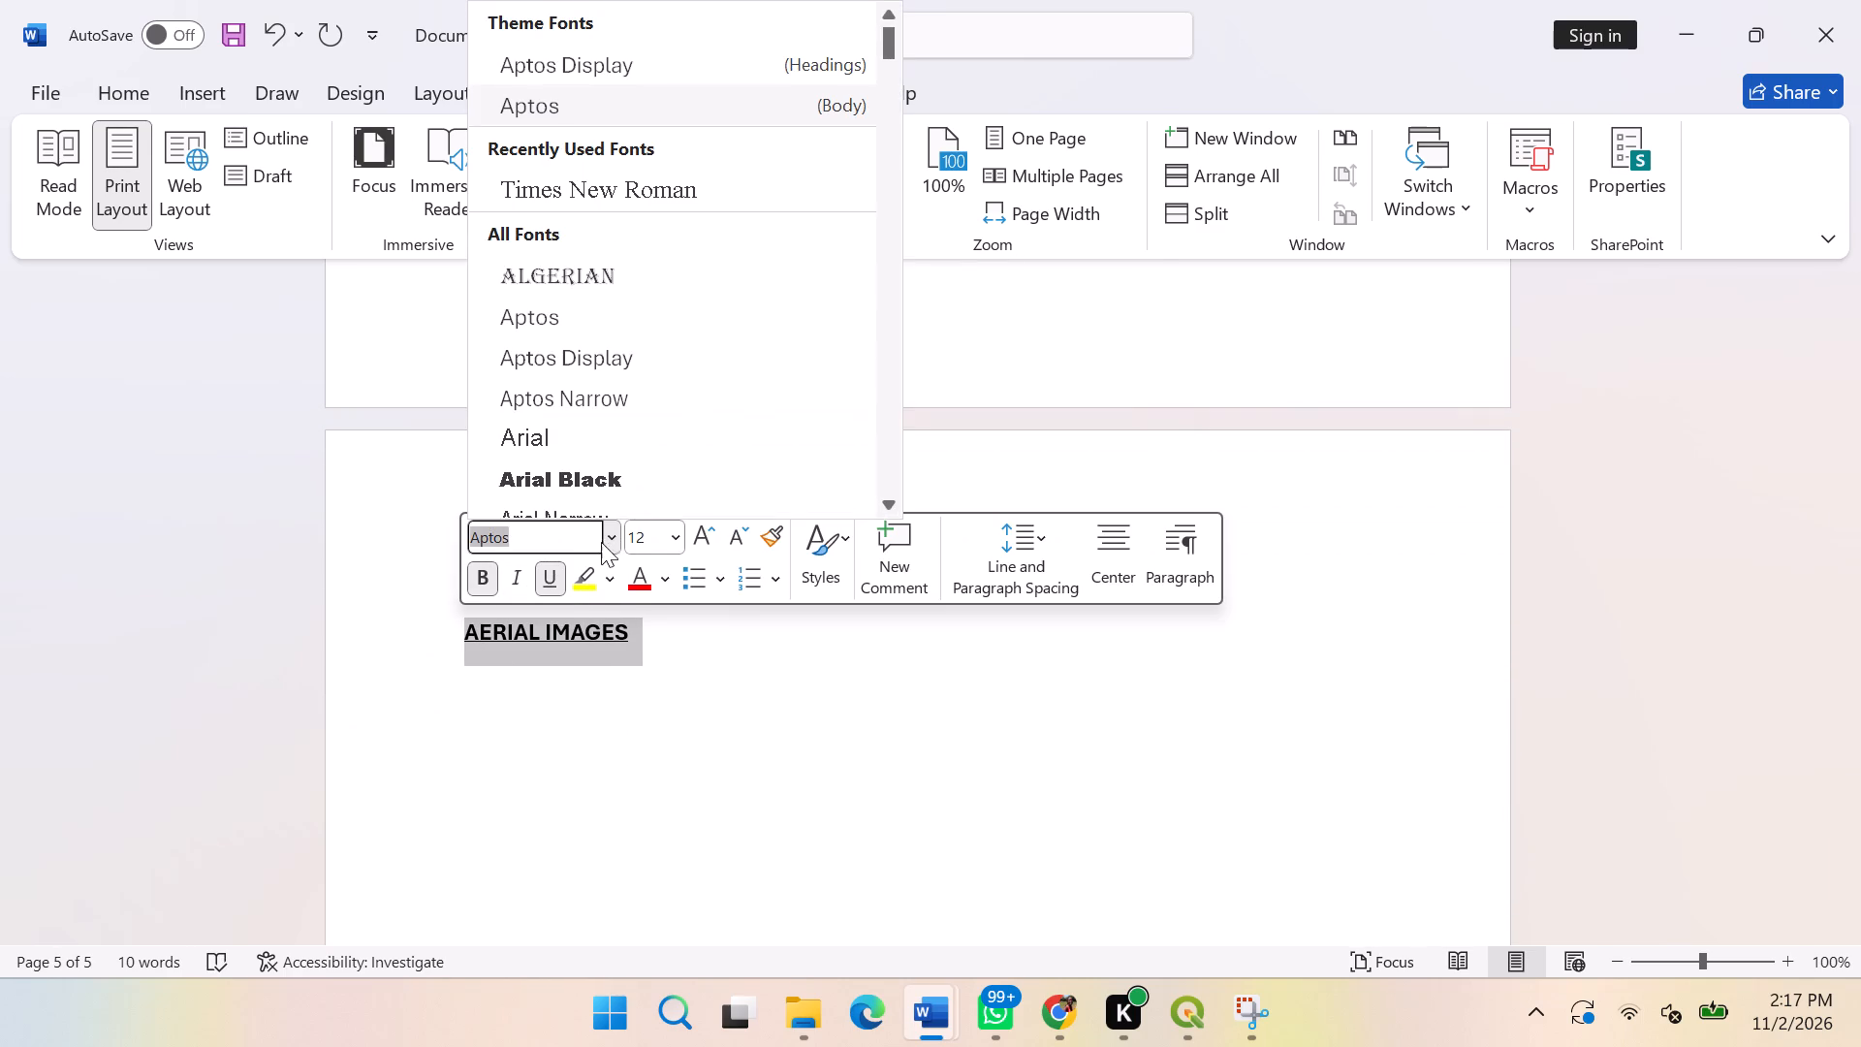
pyautogui.click(580, 177)
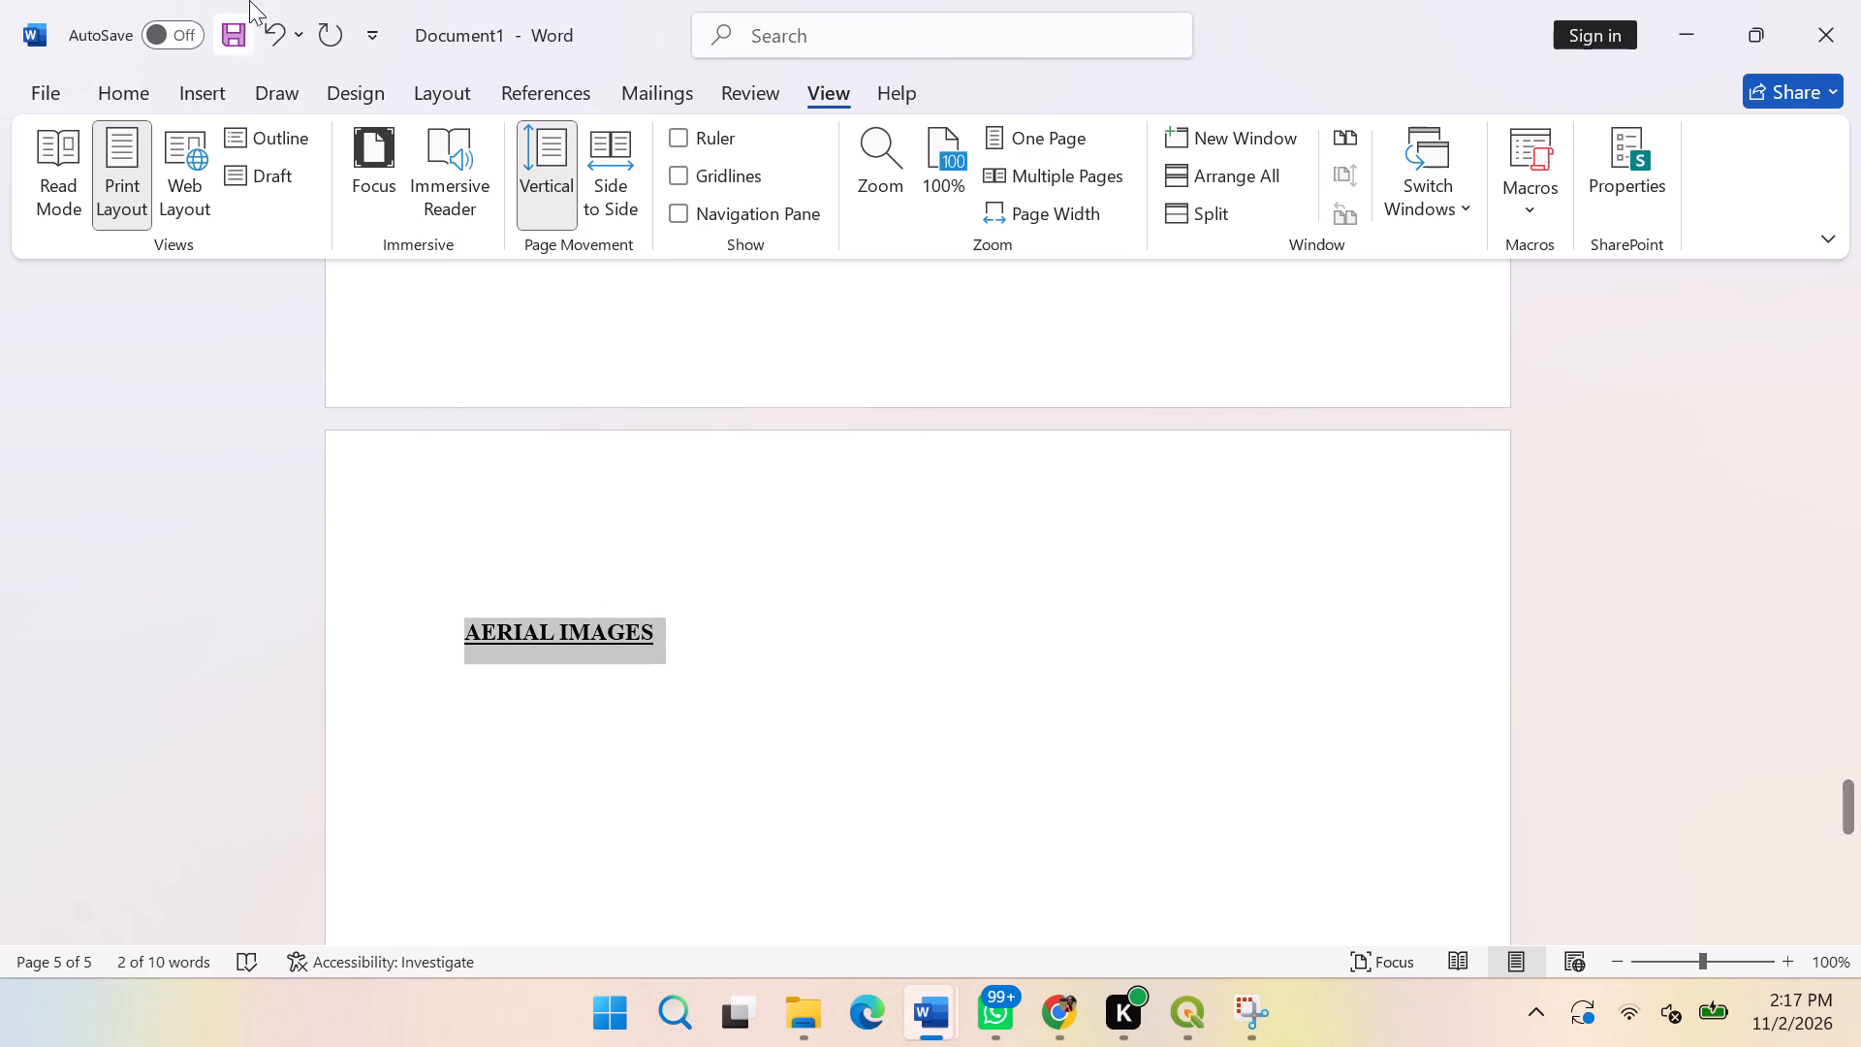
pyautogui.click(110, 100)
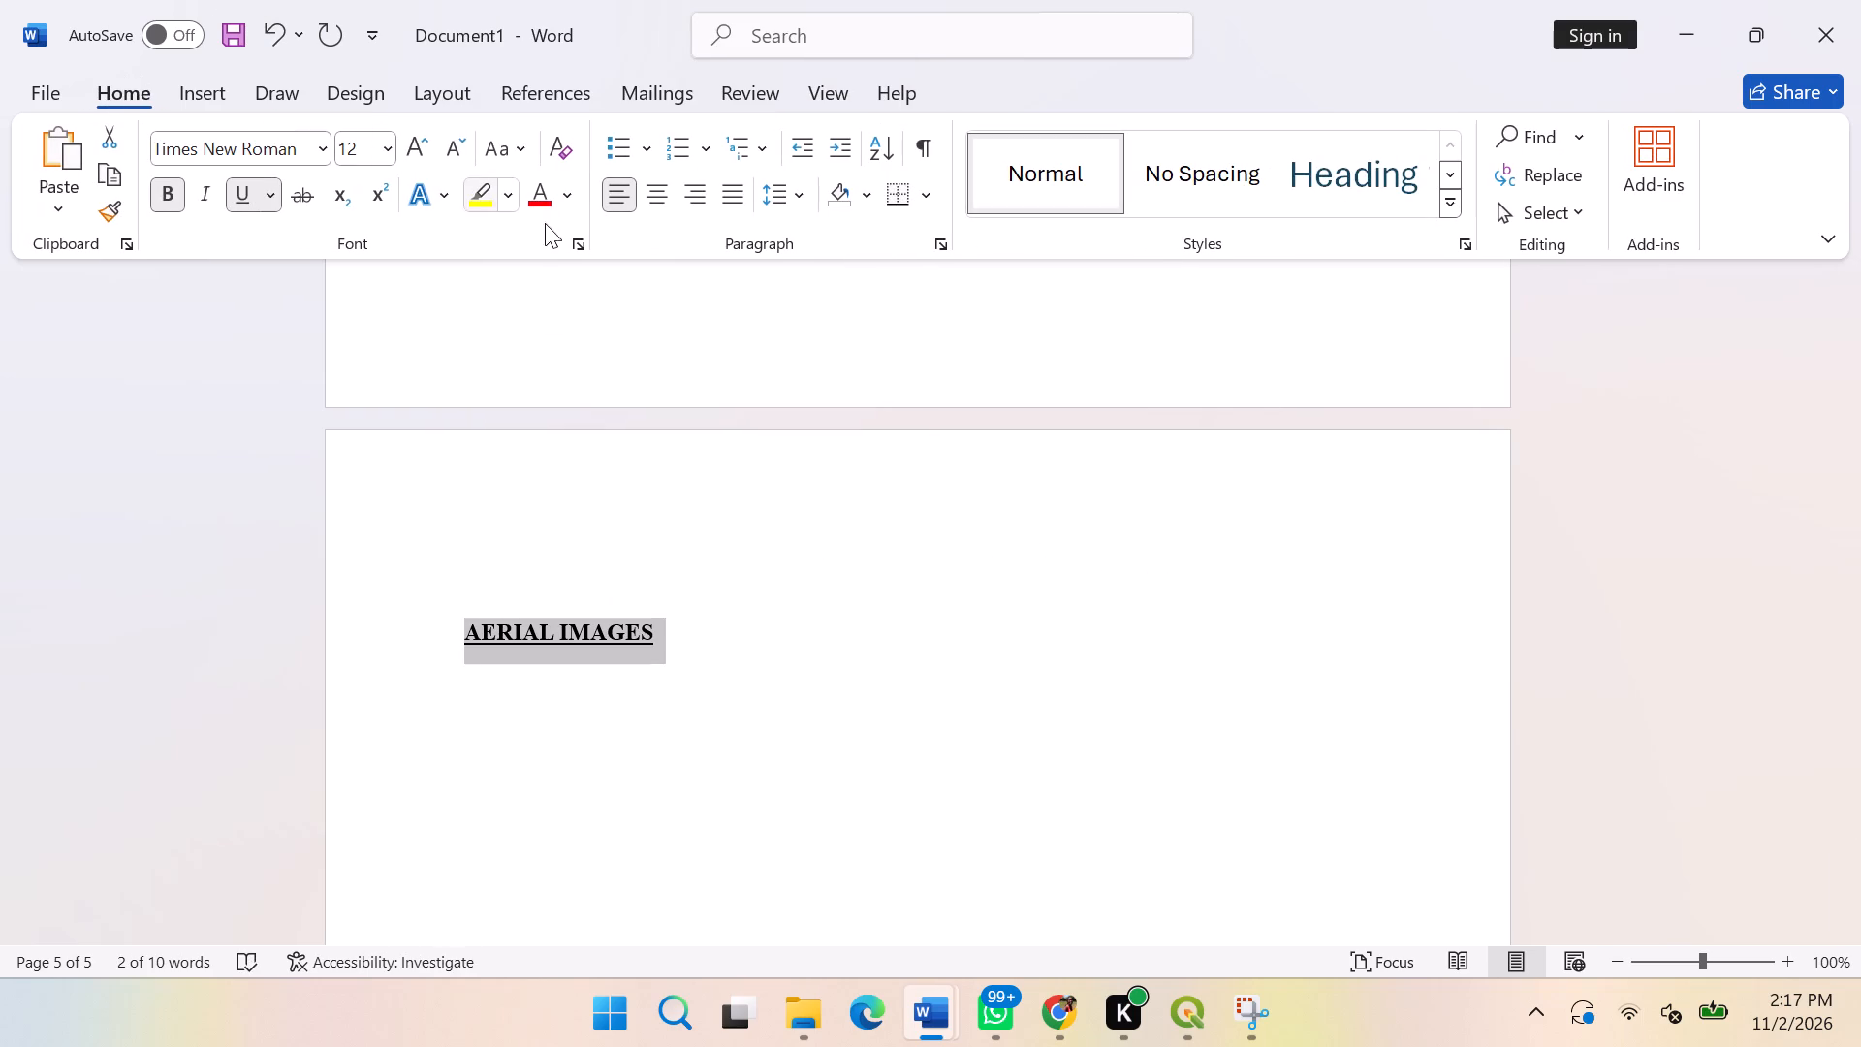
pyautogui.click(655, 200)
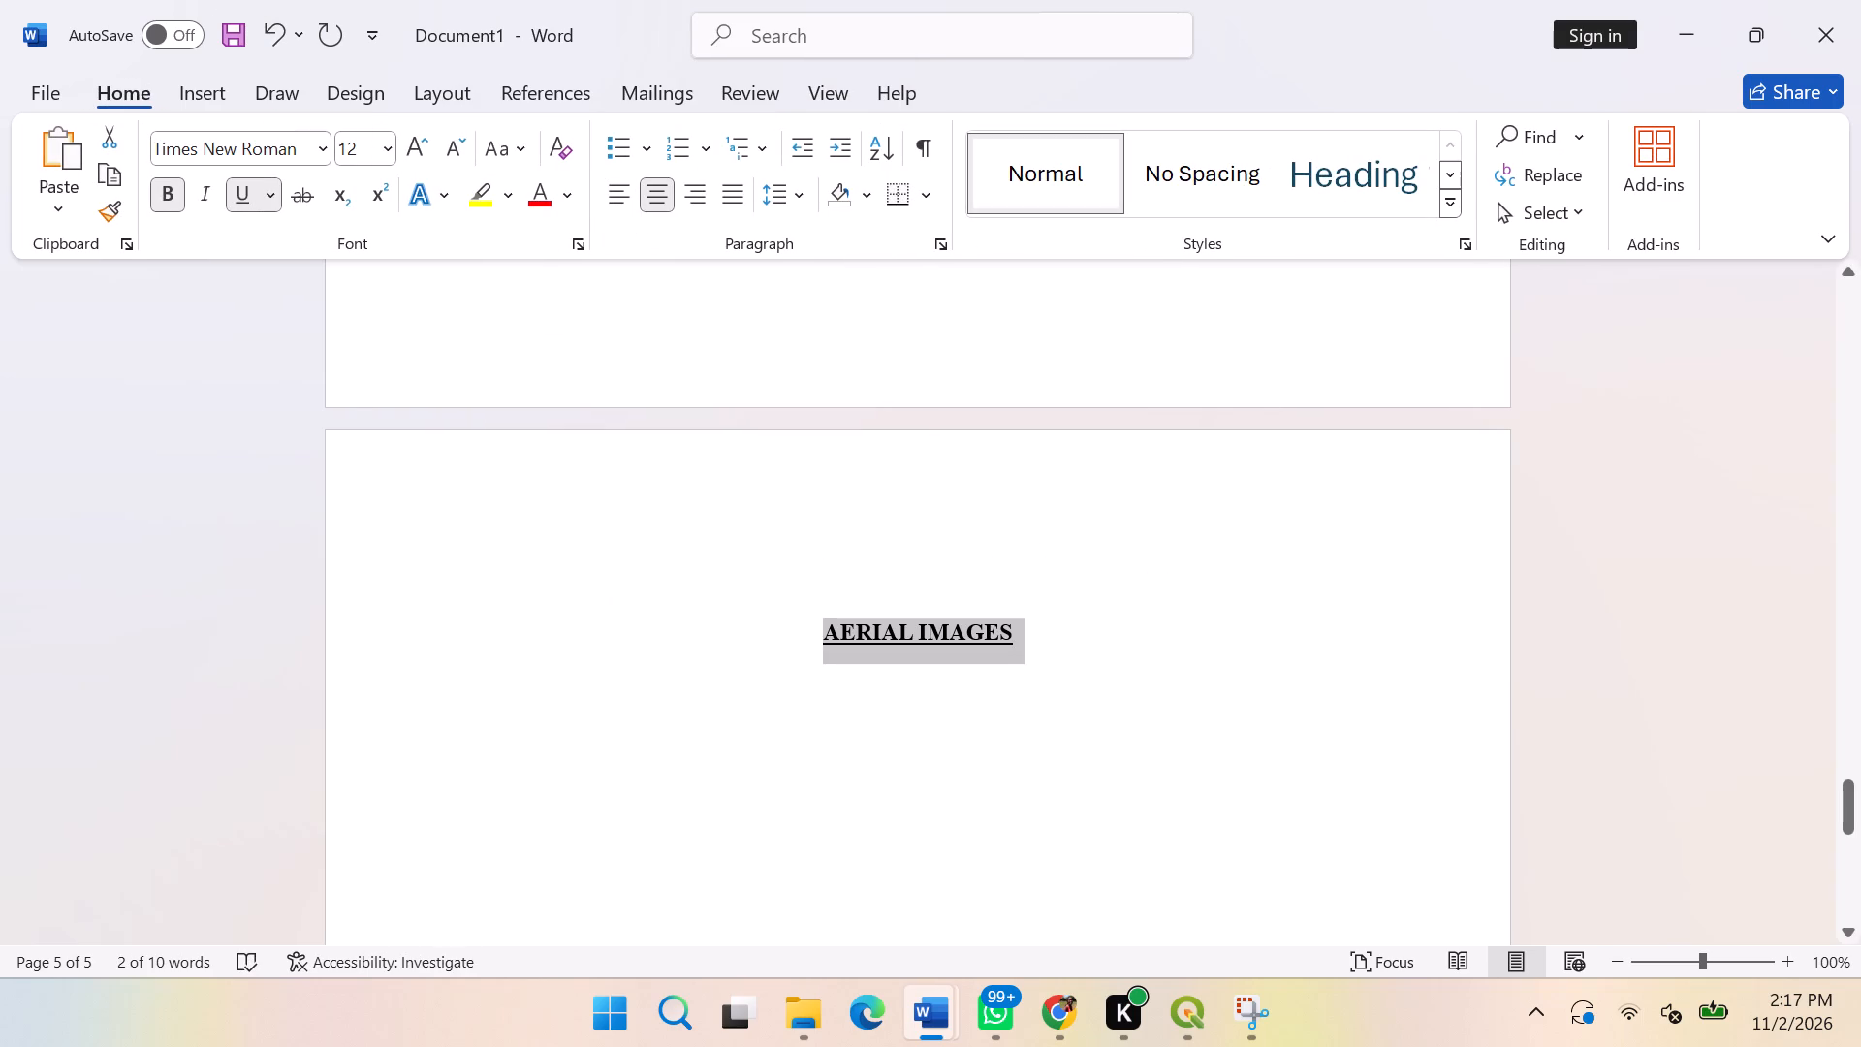
pyautogui.click(835, 722)
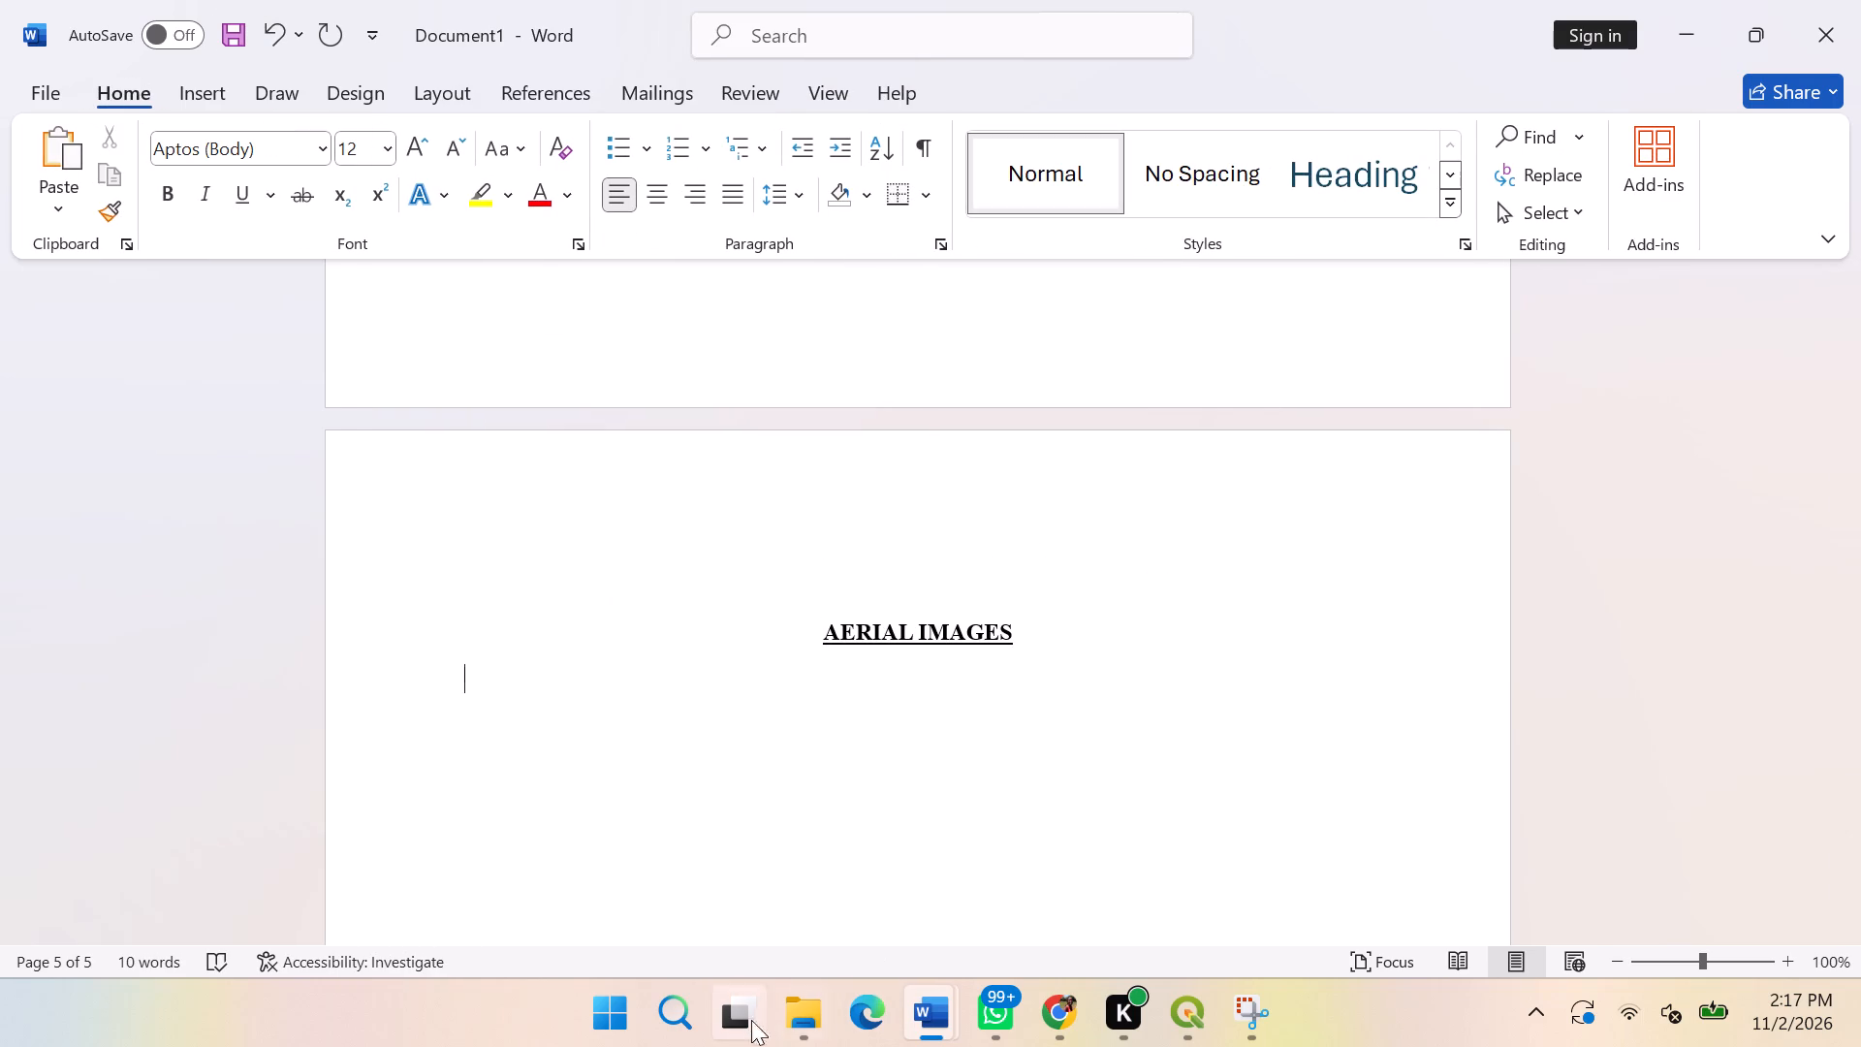
# Switch to File Explorer and select the KAPCHEPKOR, KAPCHEPKOR 2 and KAPCHEPKOR 3 JPG images in E:, LAND SURVEY, NOTES, PHOTO-G.
pyautogui.click(799, 1023)
pyautogui.scroll(-2, 177, 391)
pyautogui.scroll(-2, 59, 581)
pyautogui.click(135, 810)
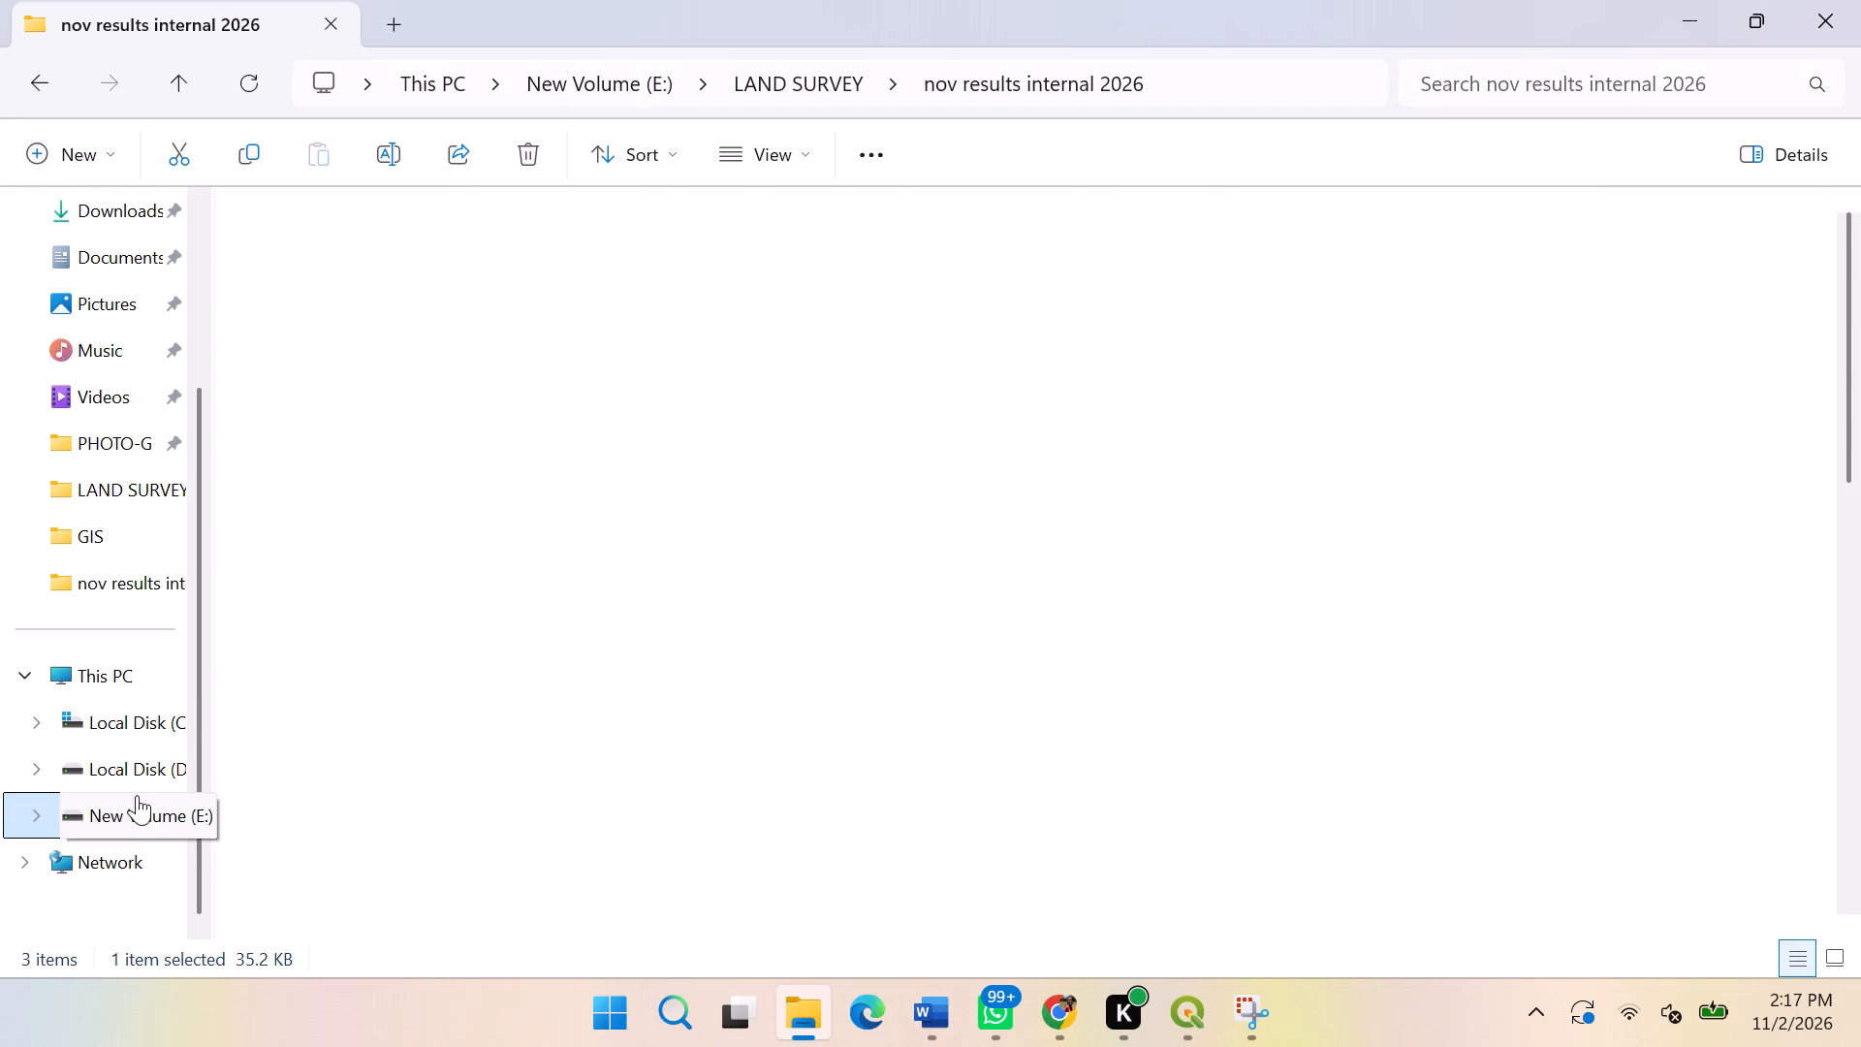
pyautogui.doubleClick(327, 587)
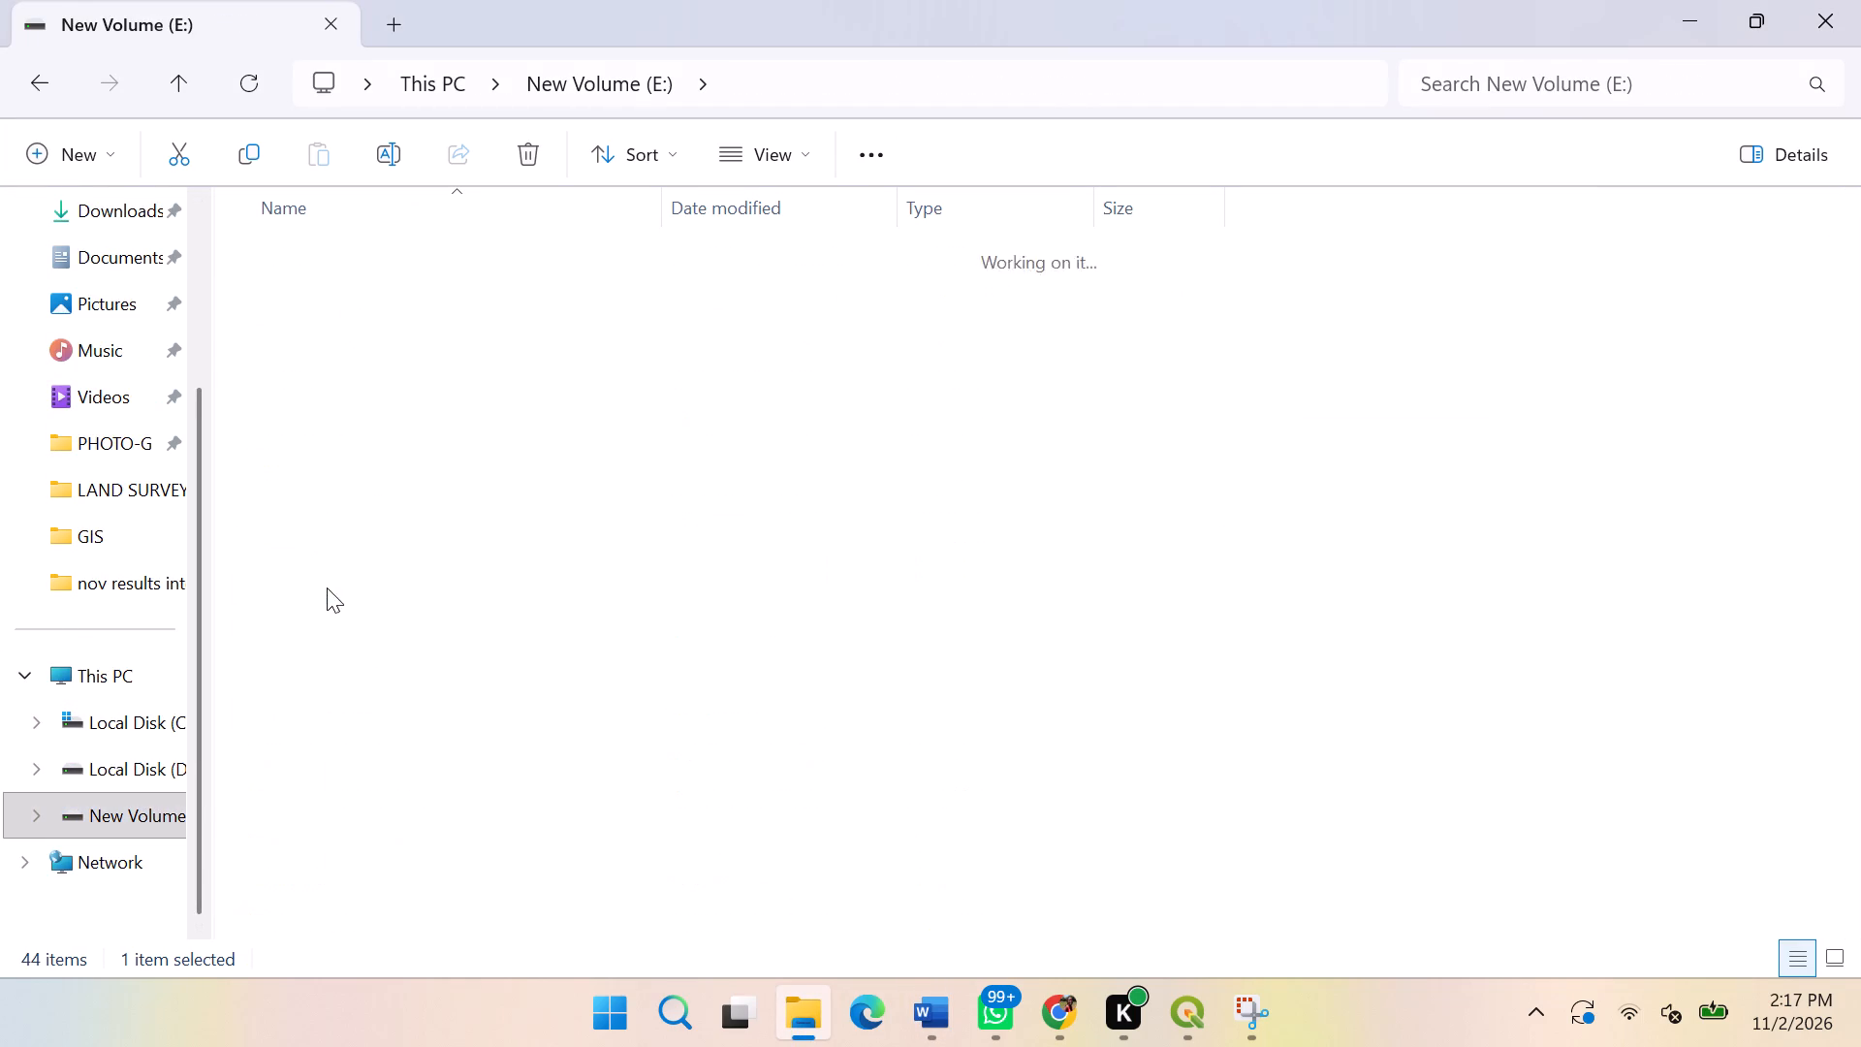
pyautogui.doubleClick(314, 295)
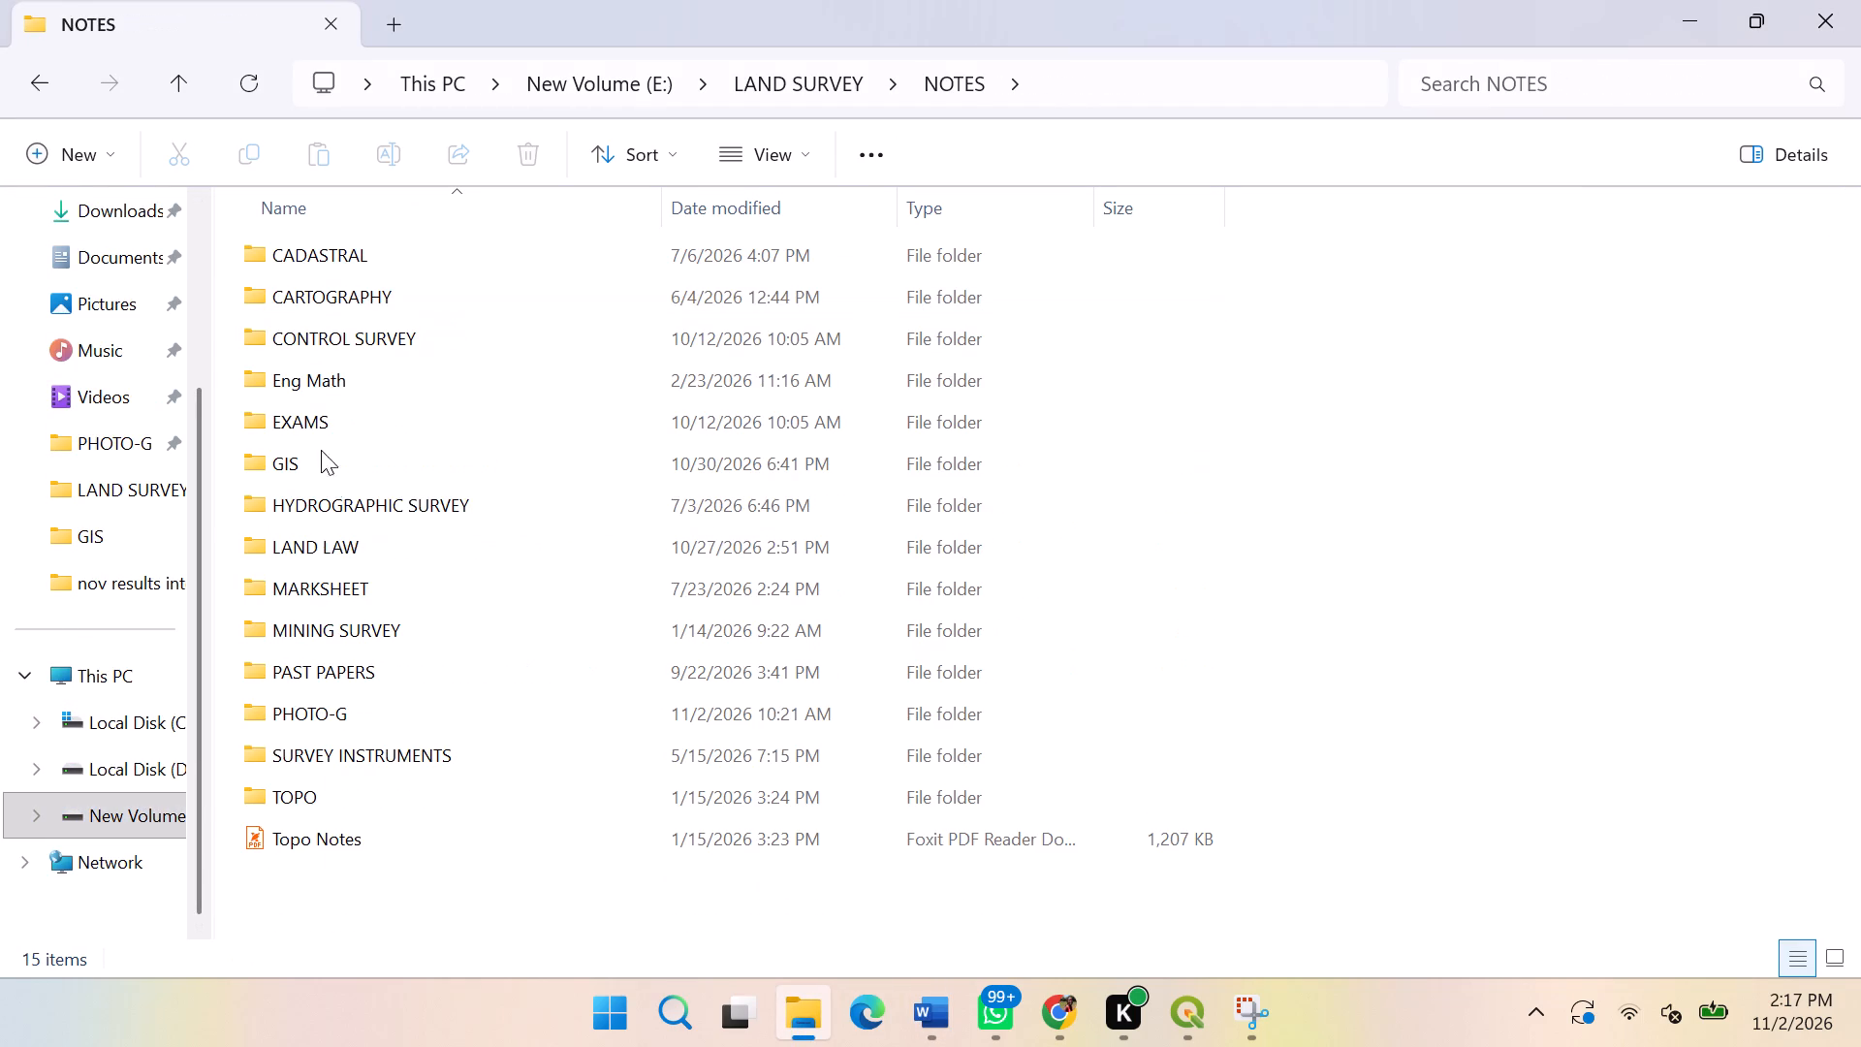
pyautogui.doubleClick(346, 709)
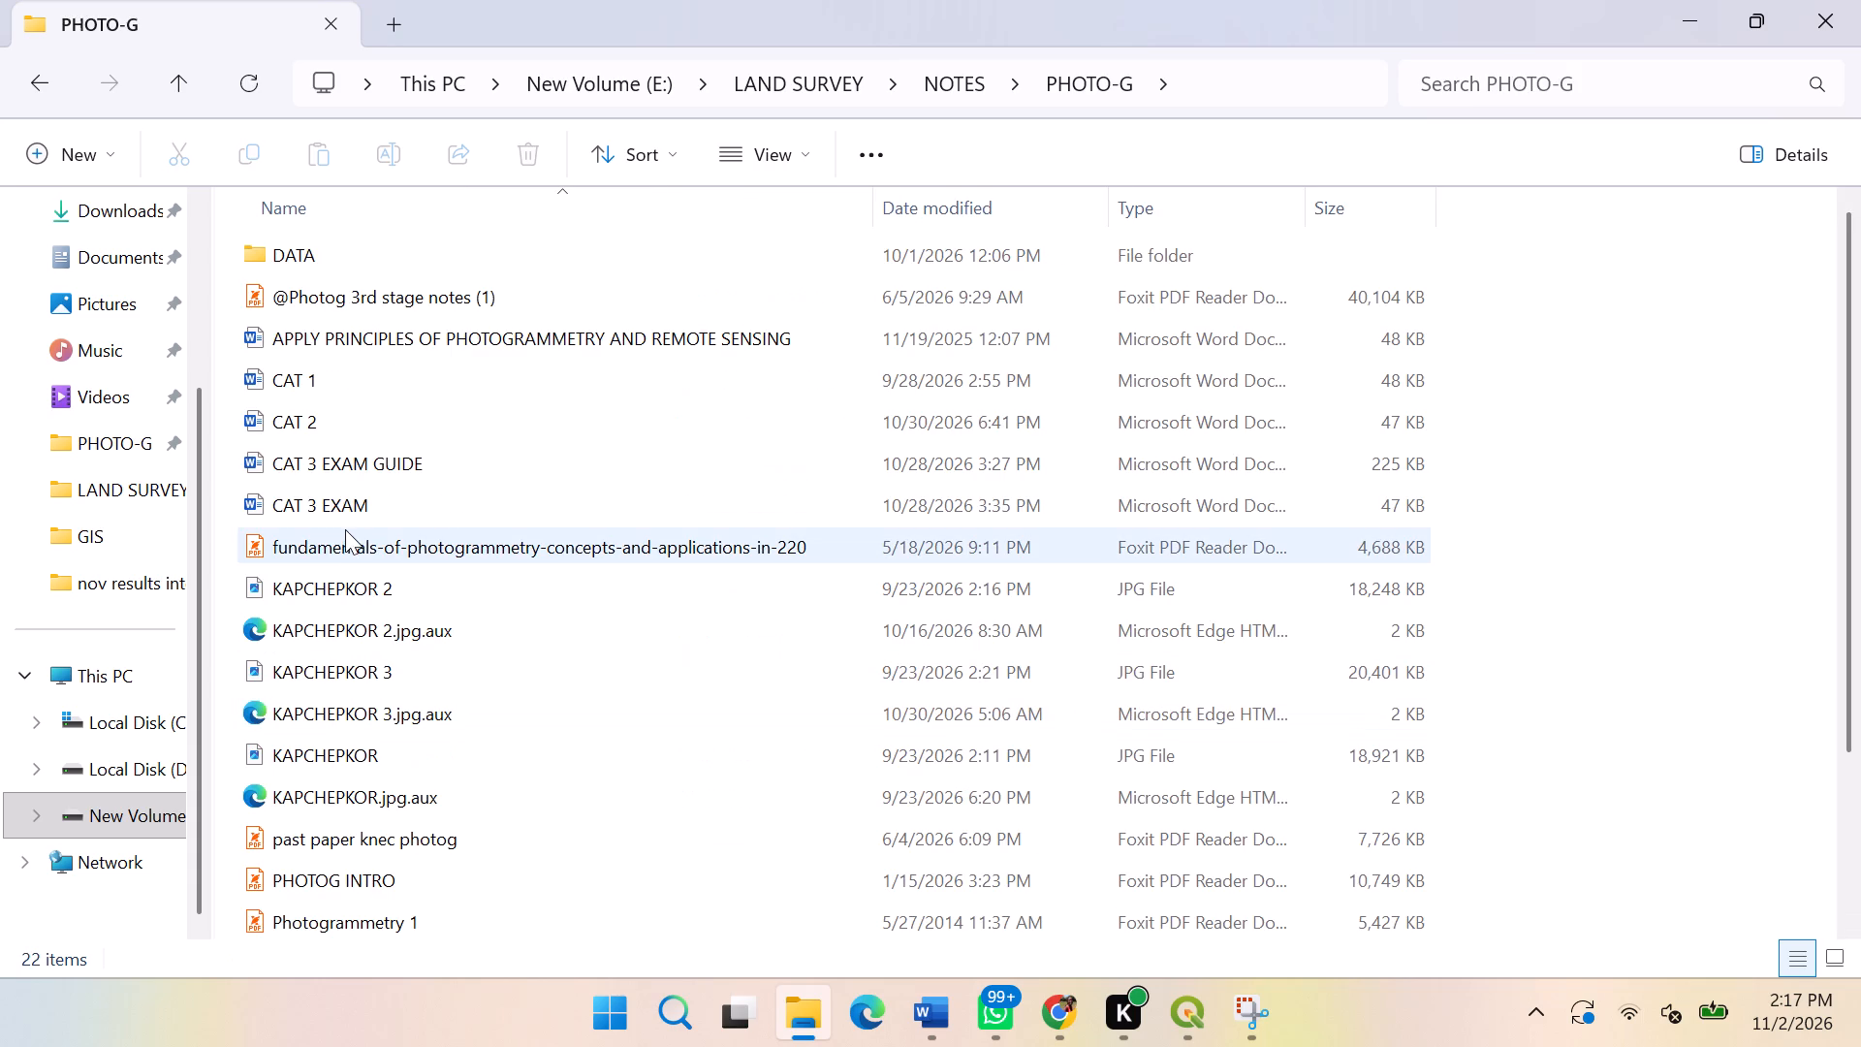
pyautogui.click(335, 794)
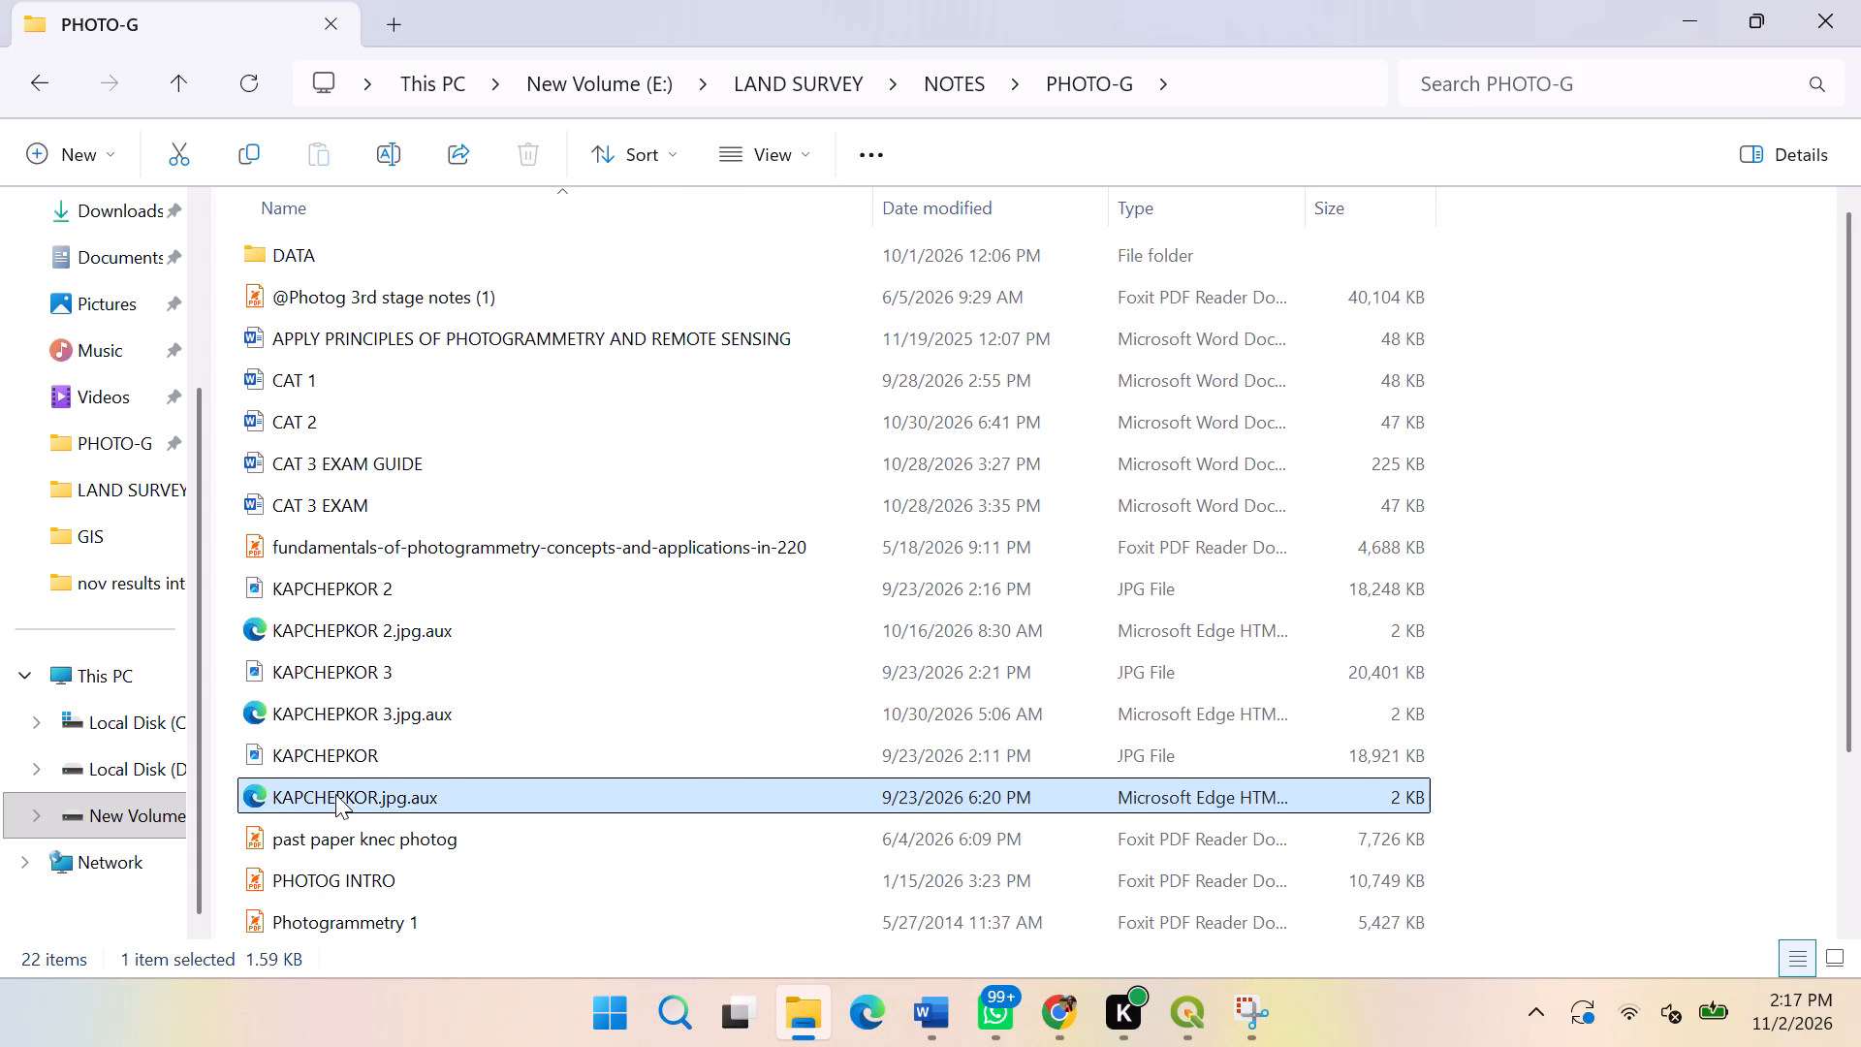
pyautogui.click(313, 754)
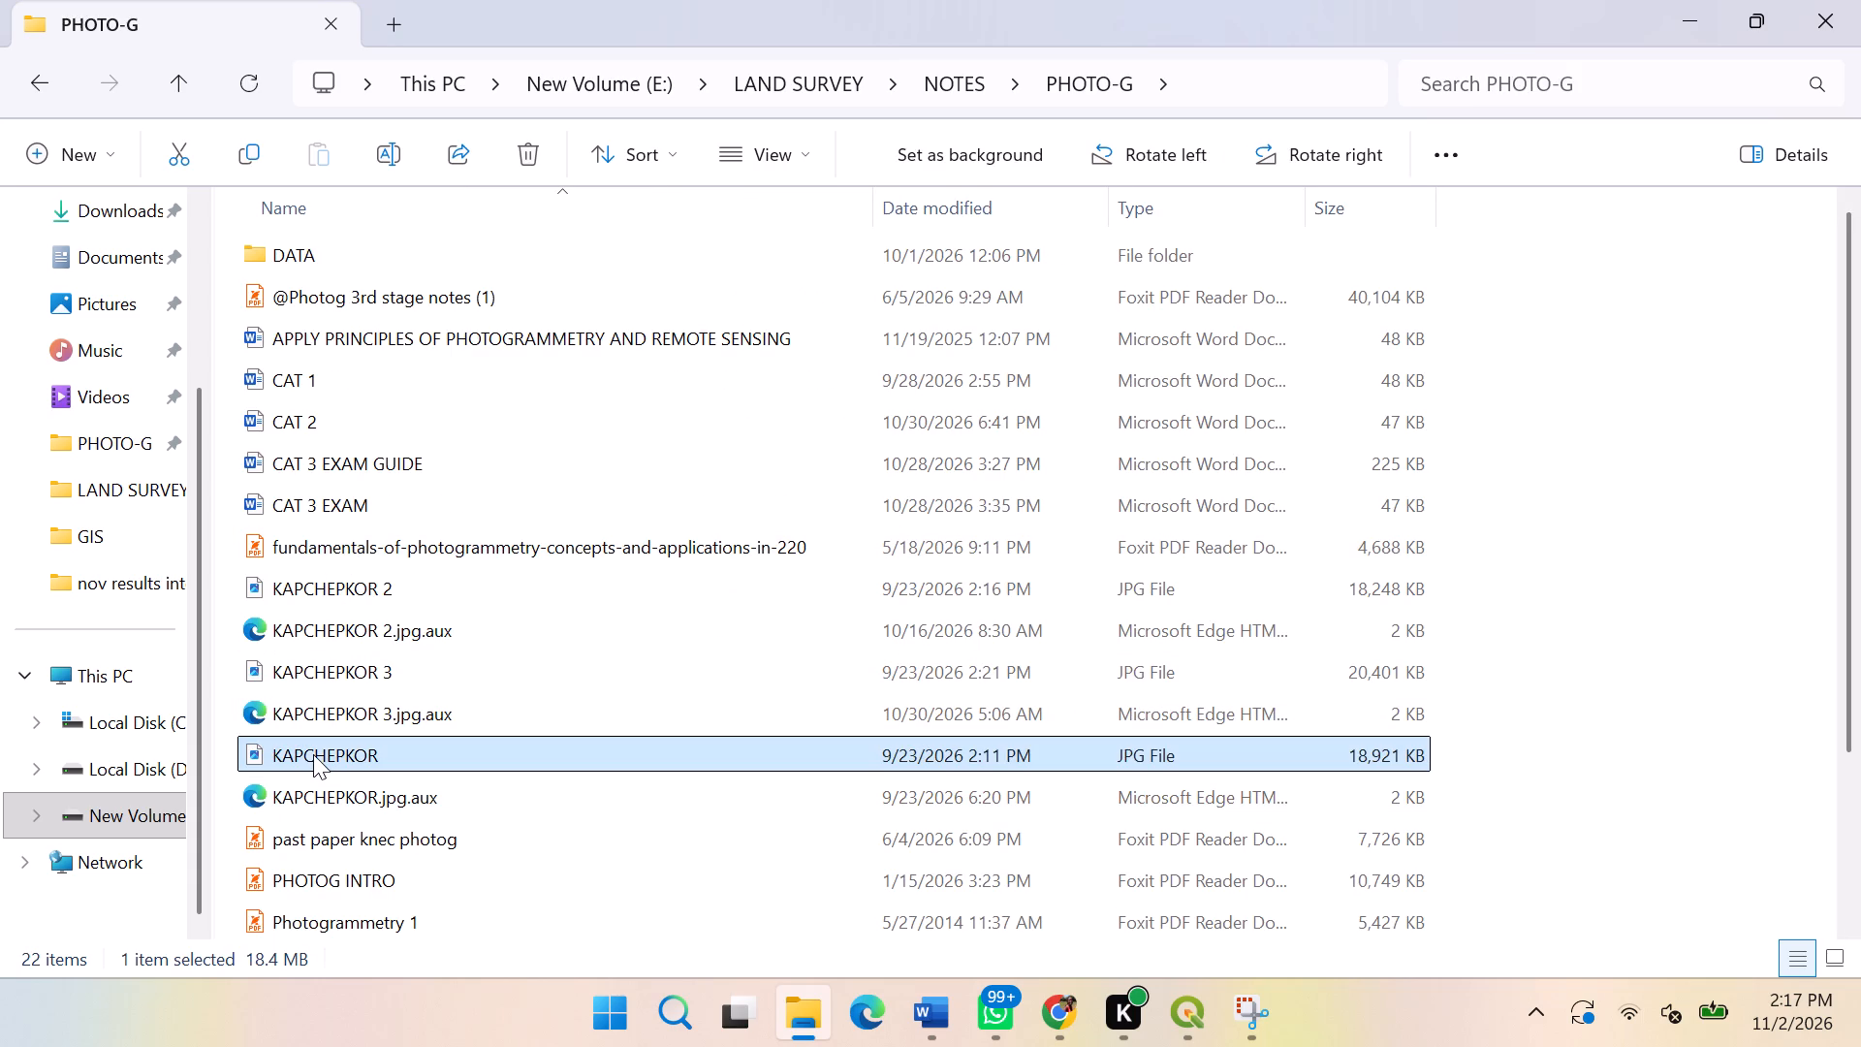
pyautogui.keyDown('ctrl'); pyautogui.click(356, 582); pyautogui.keyUp('ctrl')
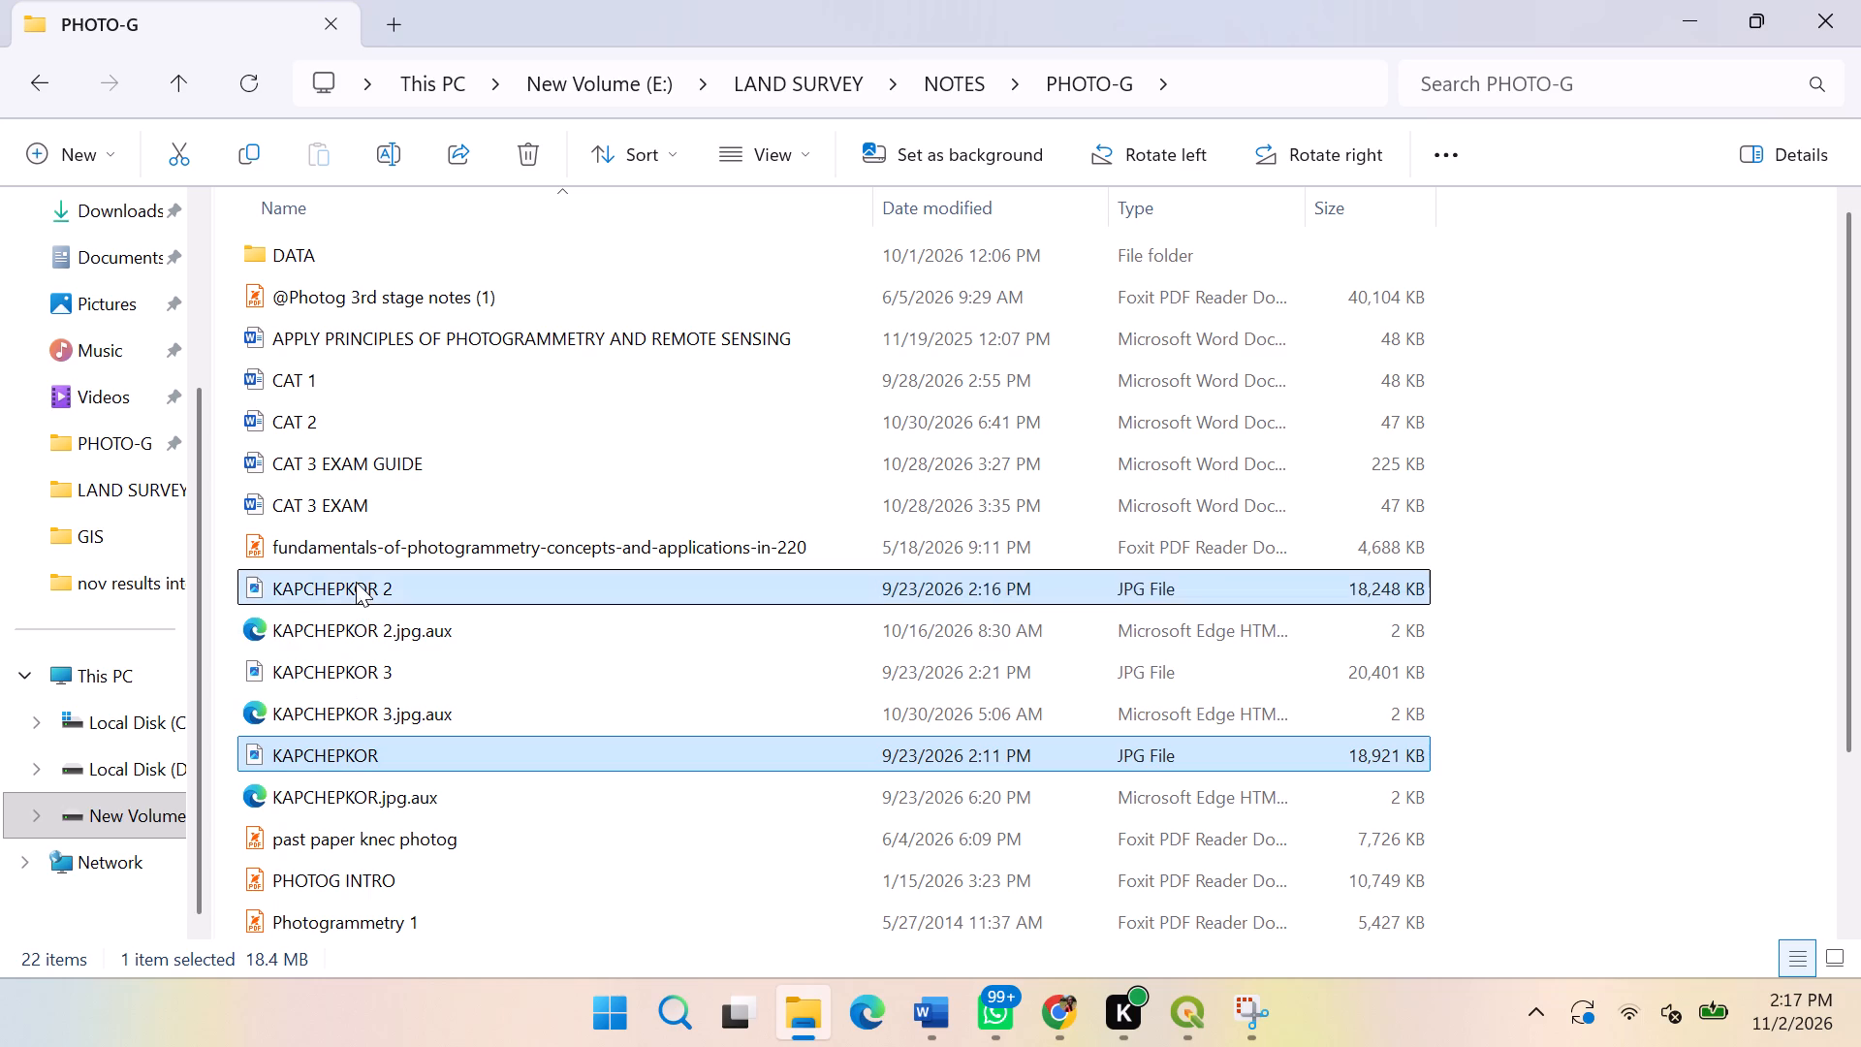
pyautogui.keyDown('ctrl'); pyautogui.click(353, 681); pyautogui.keyUp('ctrl')
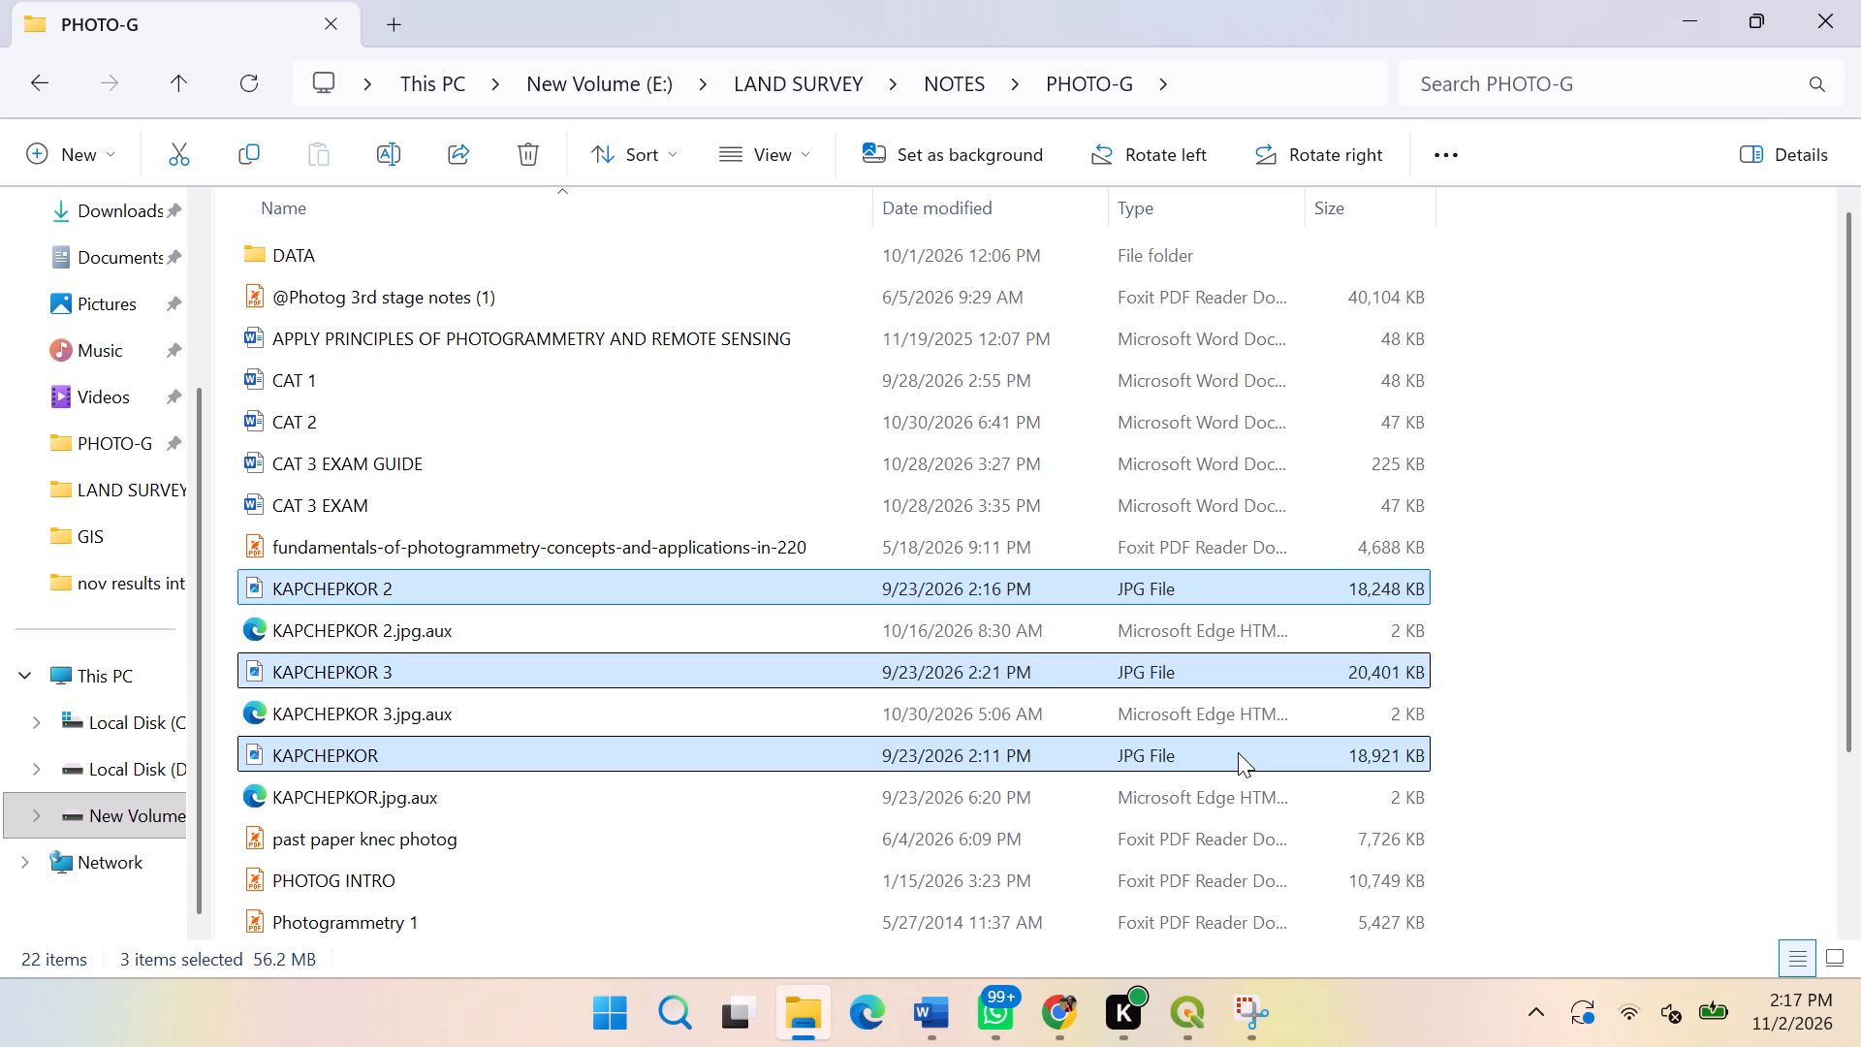
pyautogui.scroll(-5, 1238, 752)
pyautogui.scroll(2, 1203, 749)
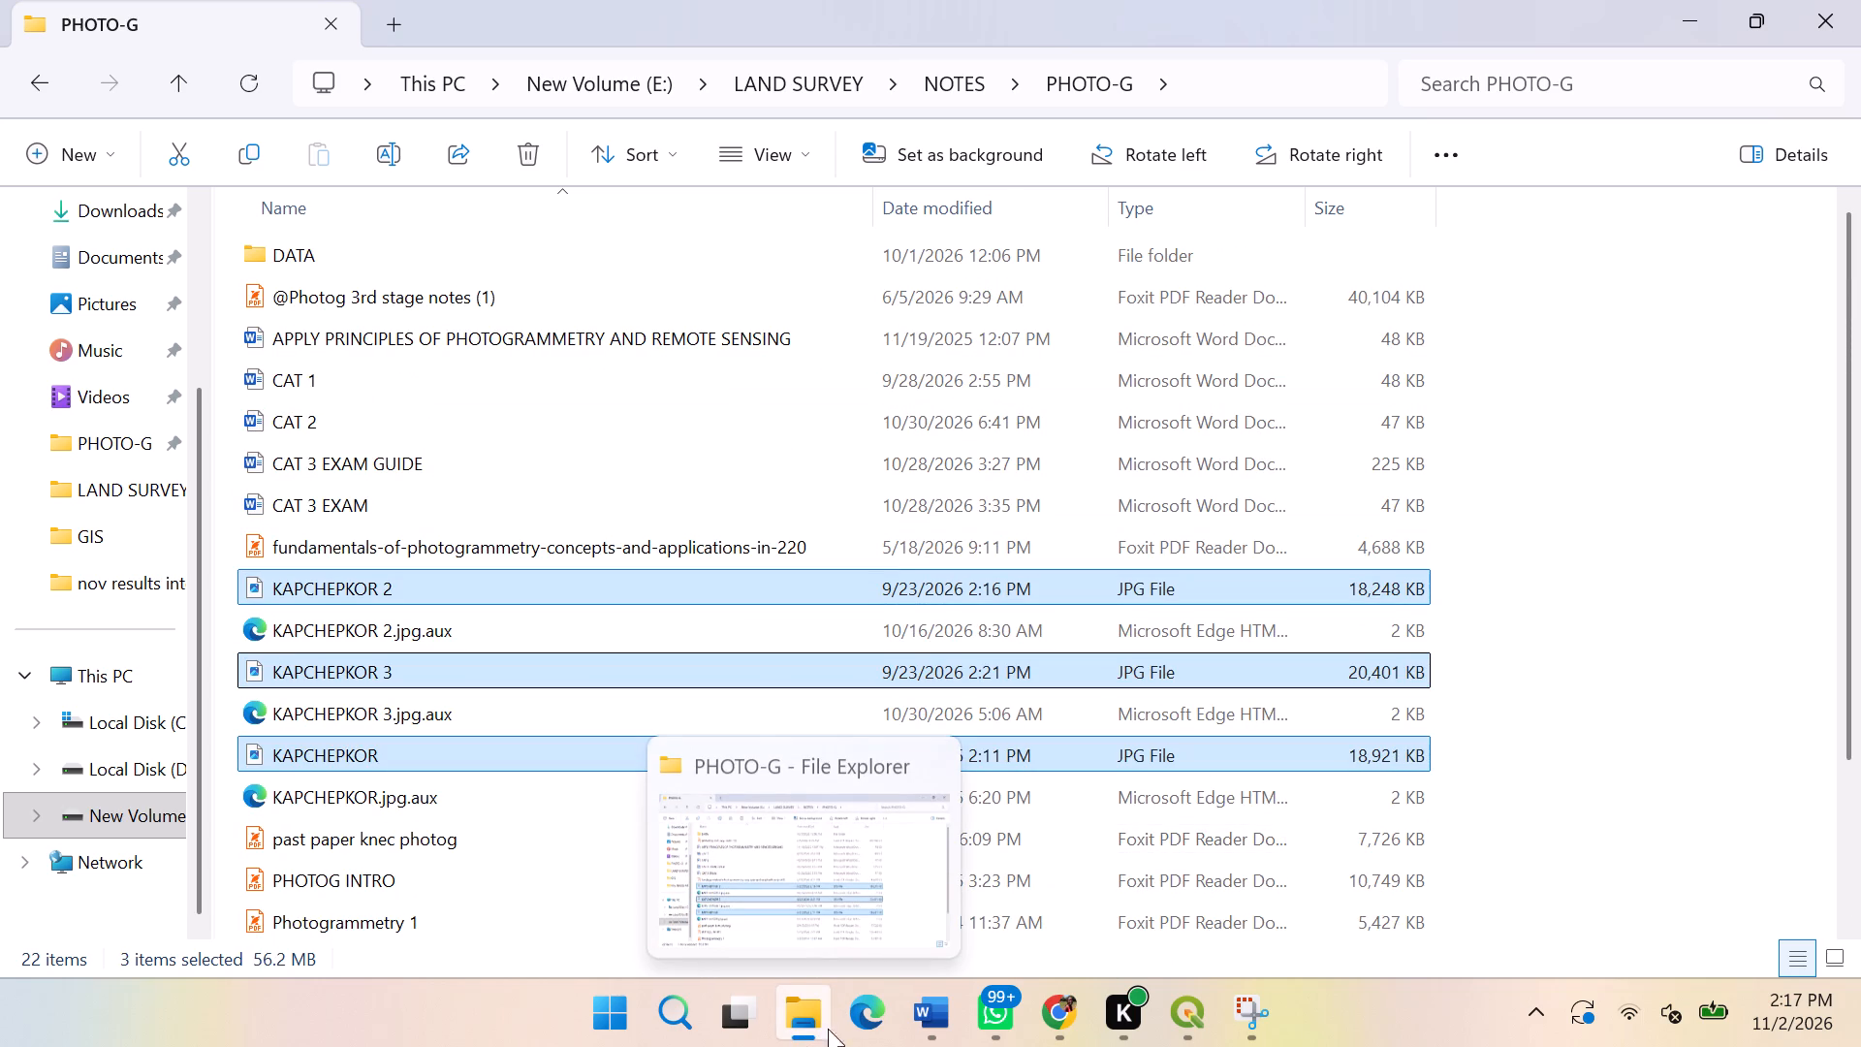
# Switch to Document1 in Word and insert KAPCHEPKOR, KAPCHEPKOR 2 and KAPCHEPKOR 3 from E:, LAND SURVEY, NOTES, PHOTO-G below the AERIAL IMAGES heading.
pyautogui.click(707, 865)
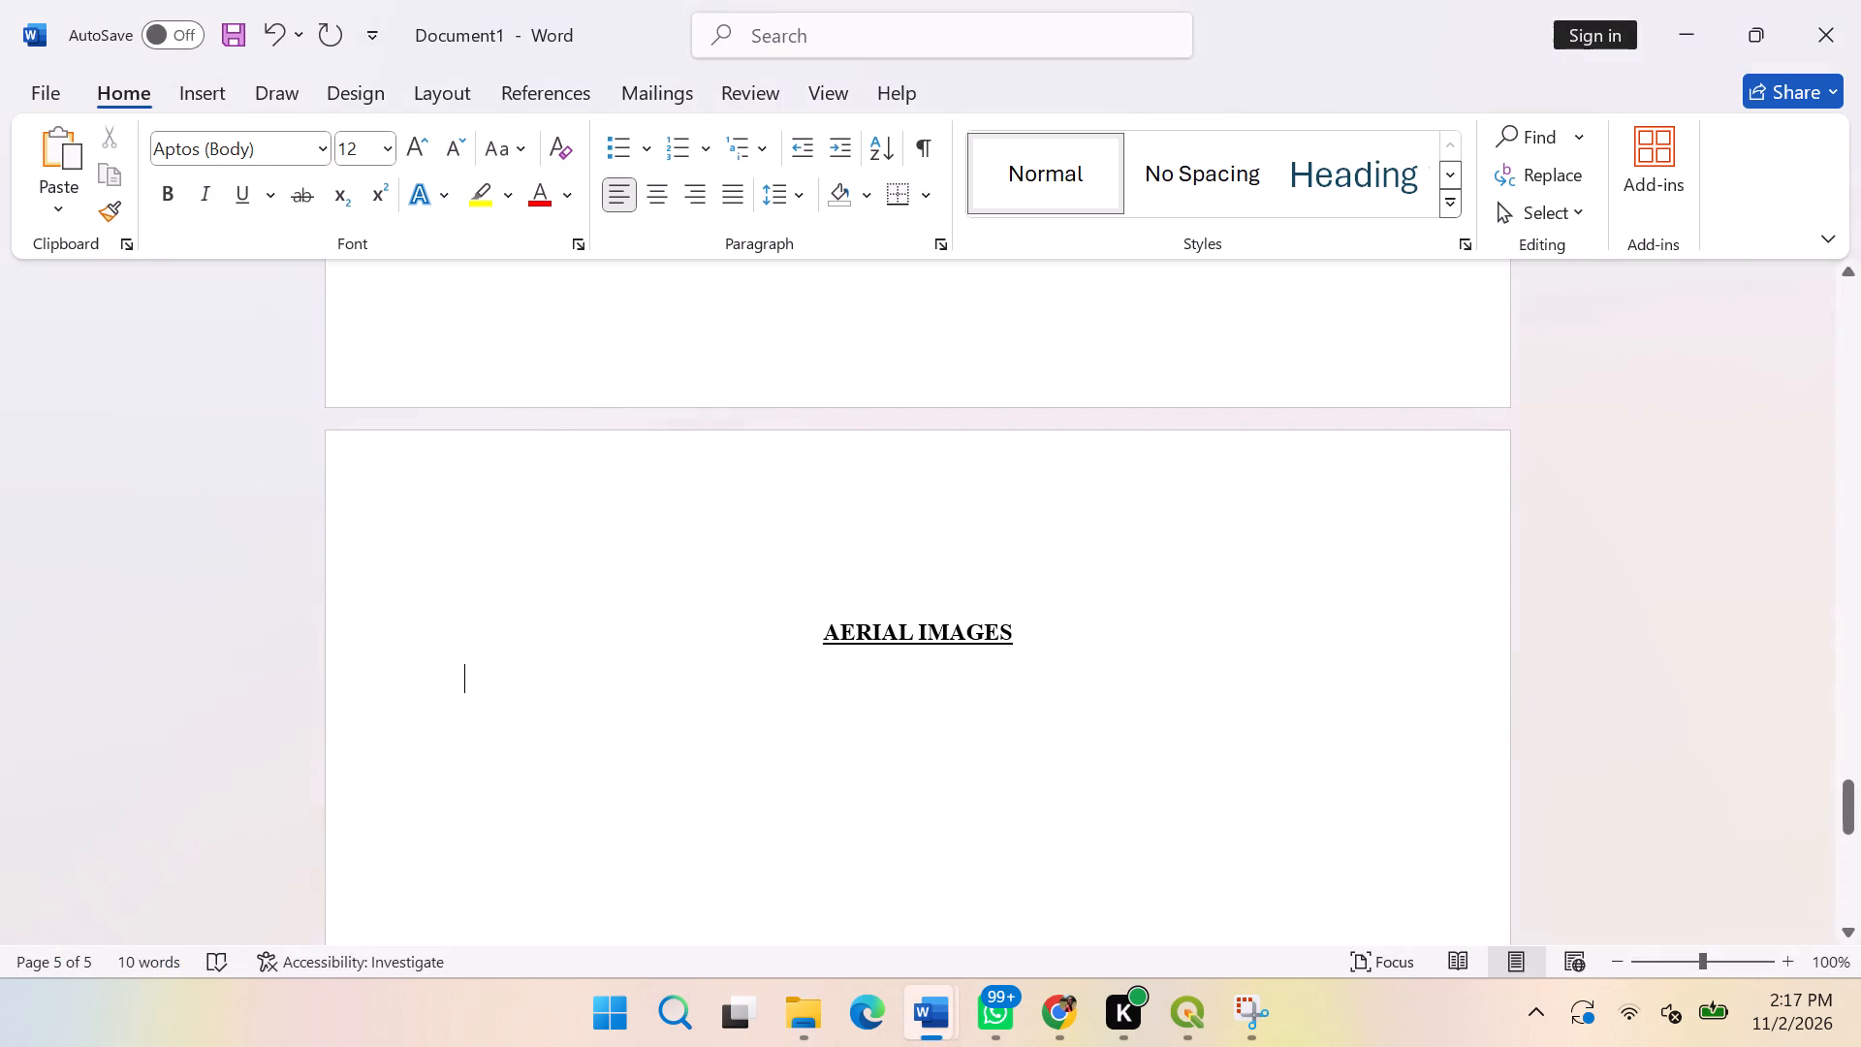
pyautogui.click(200, 89)
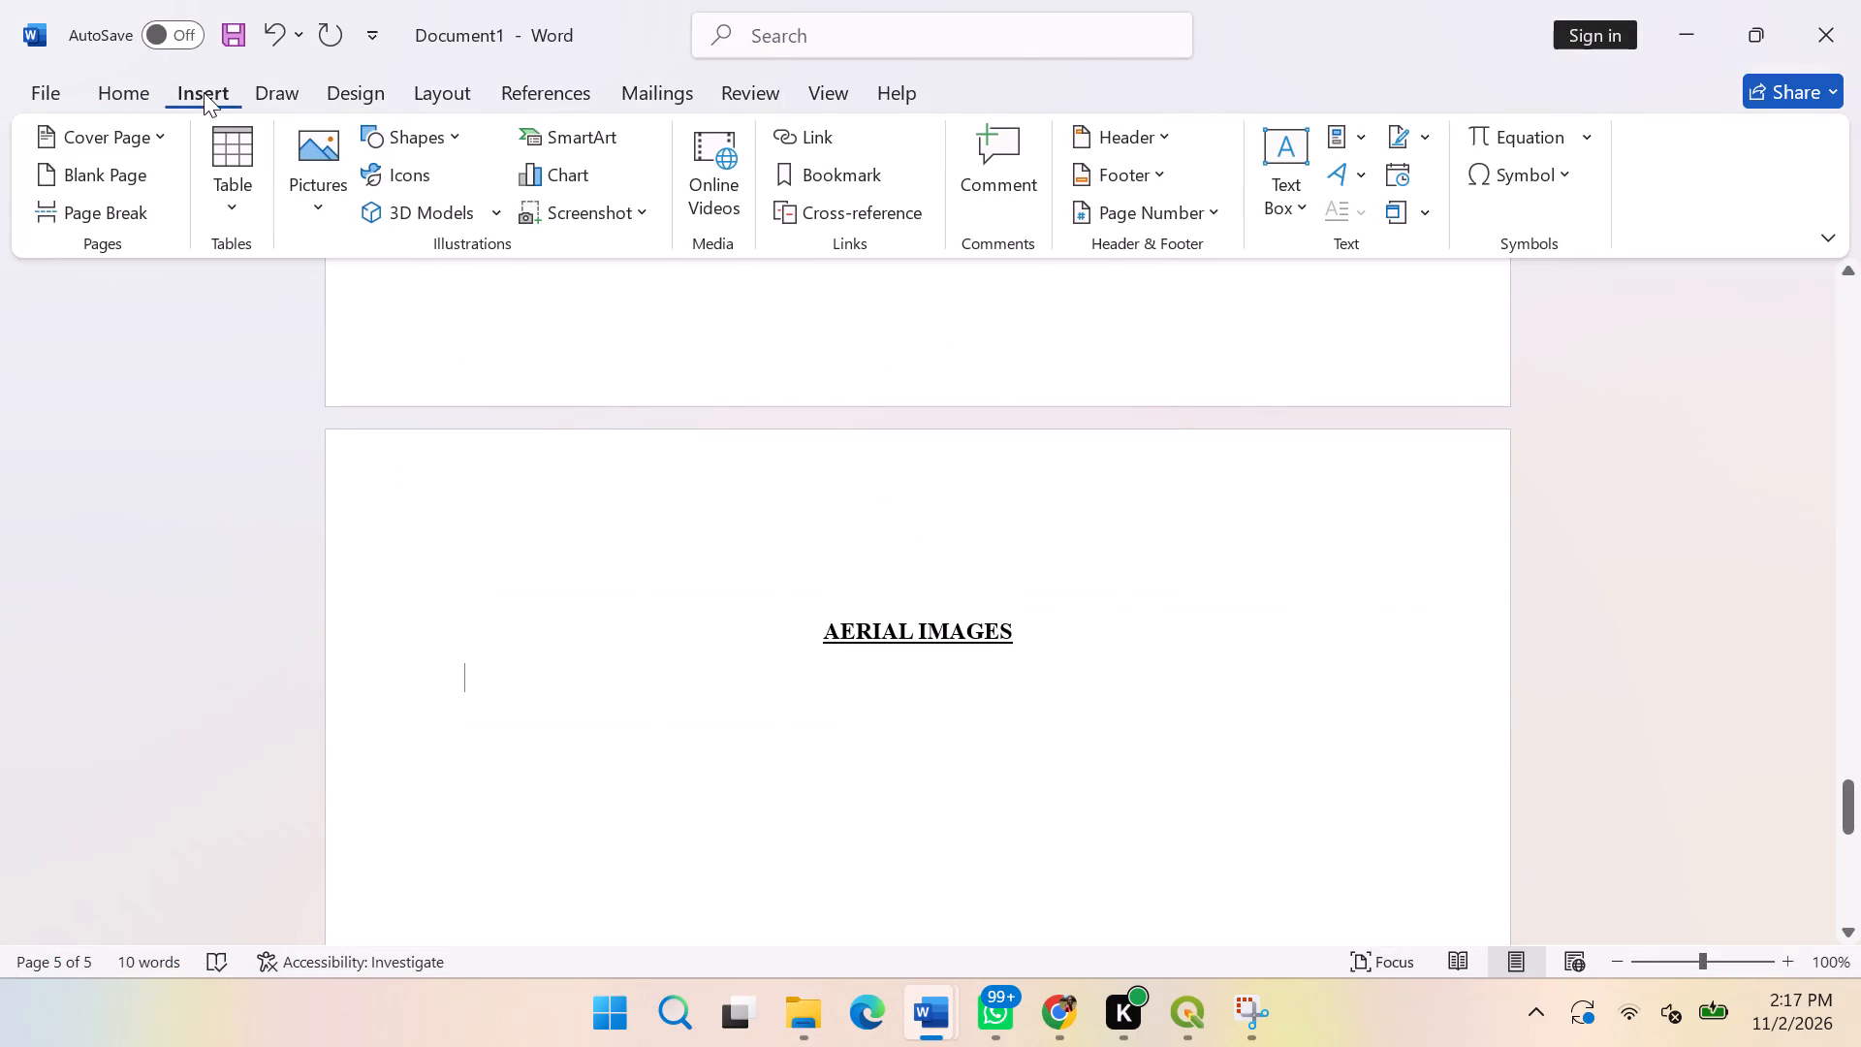
pyautogui.click(319, 188)
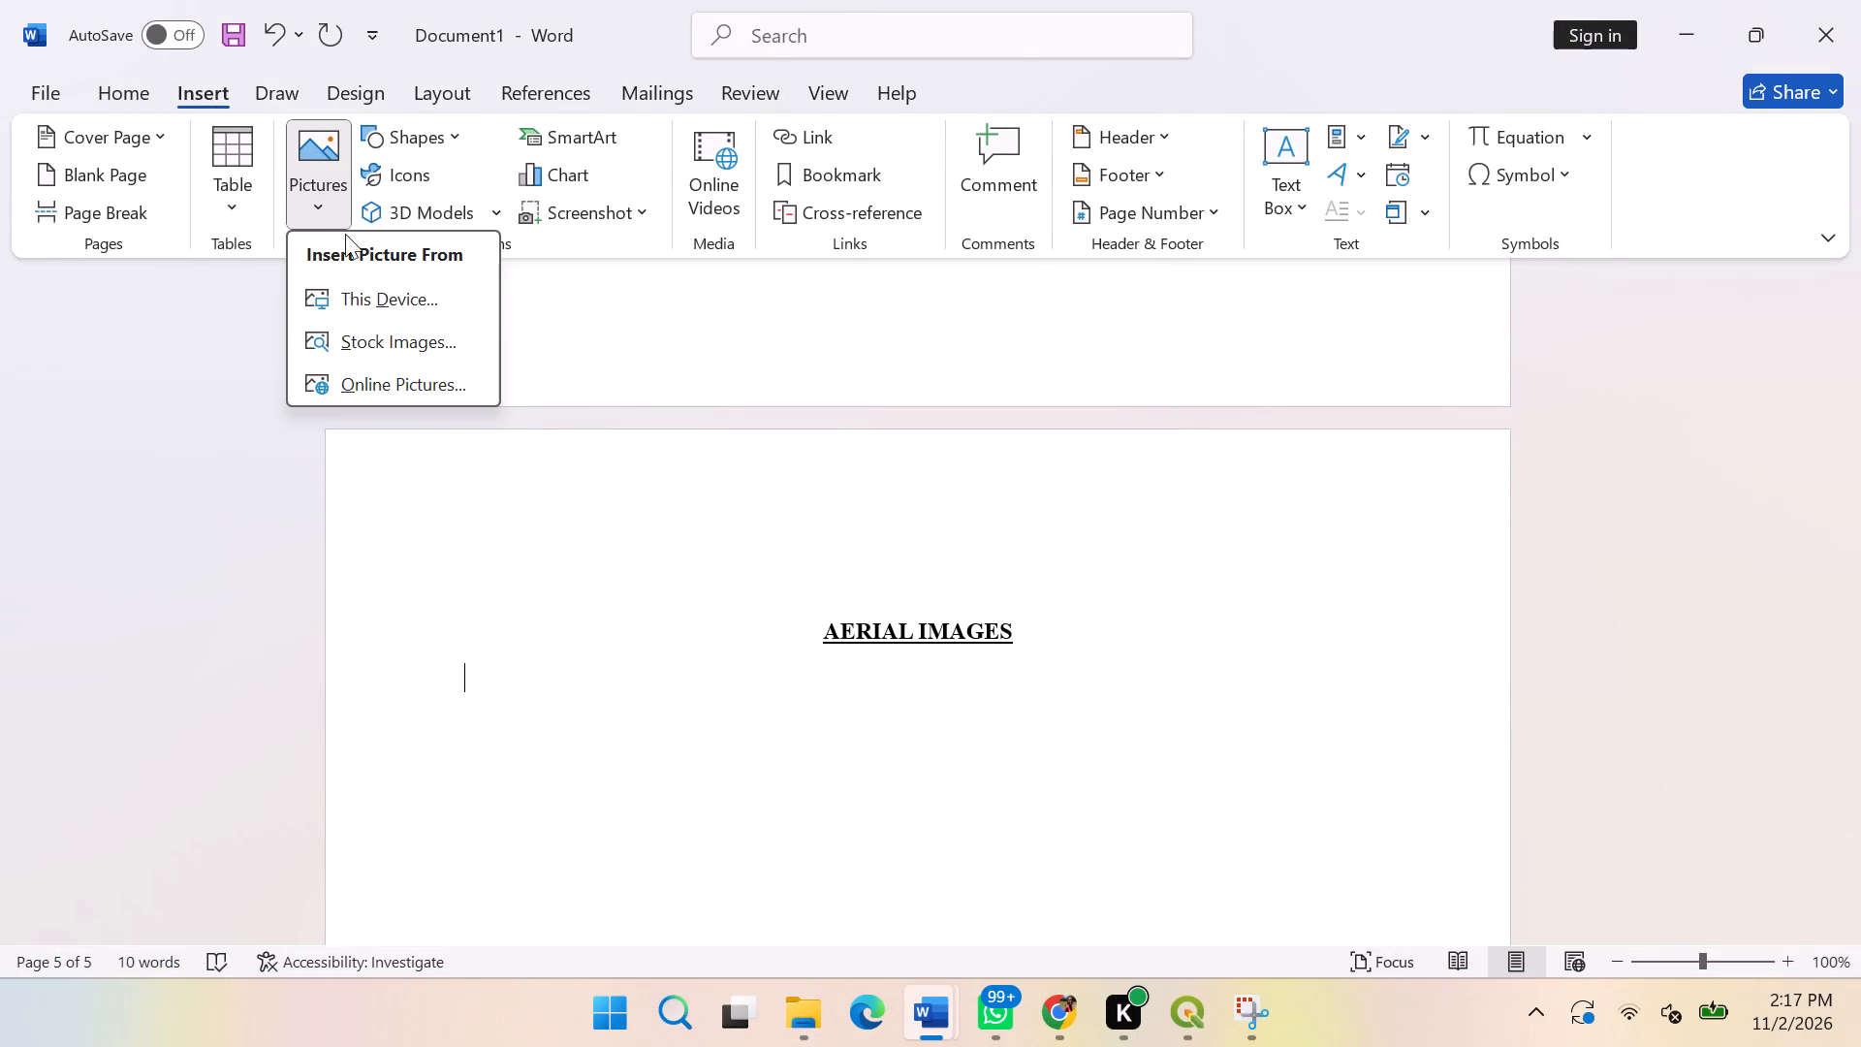
pyautogui.click(380, 292)
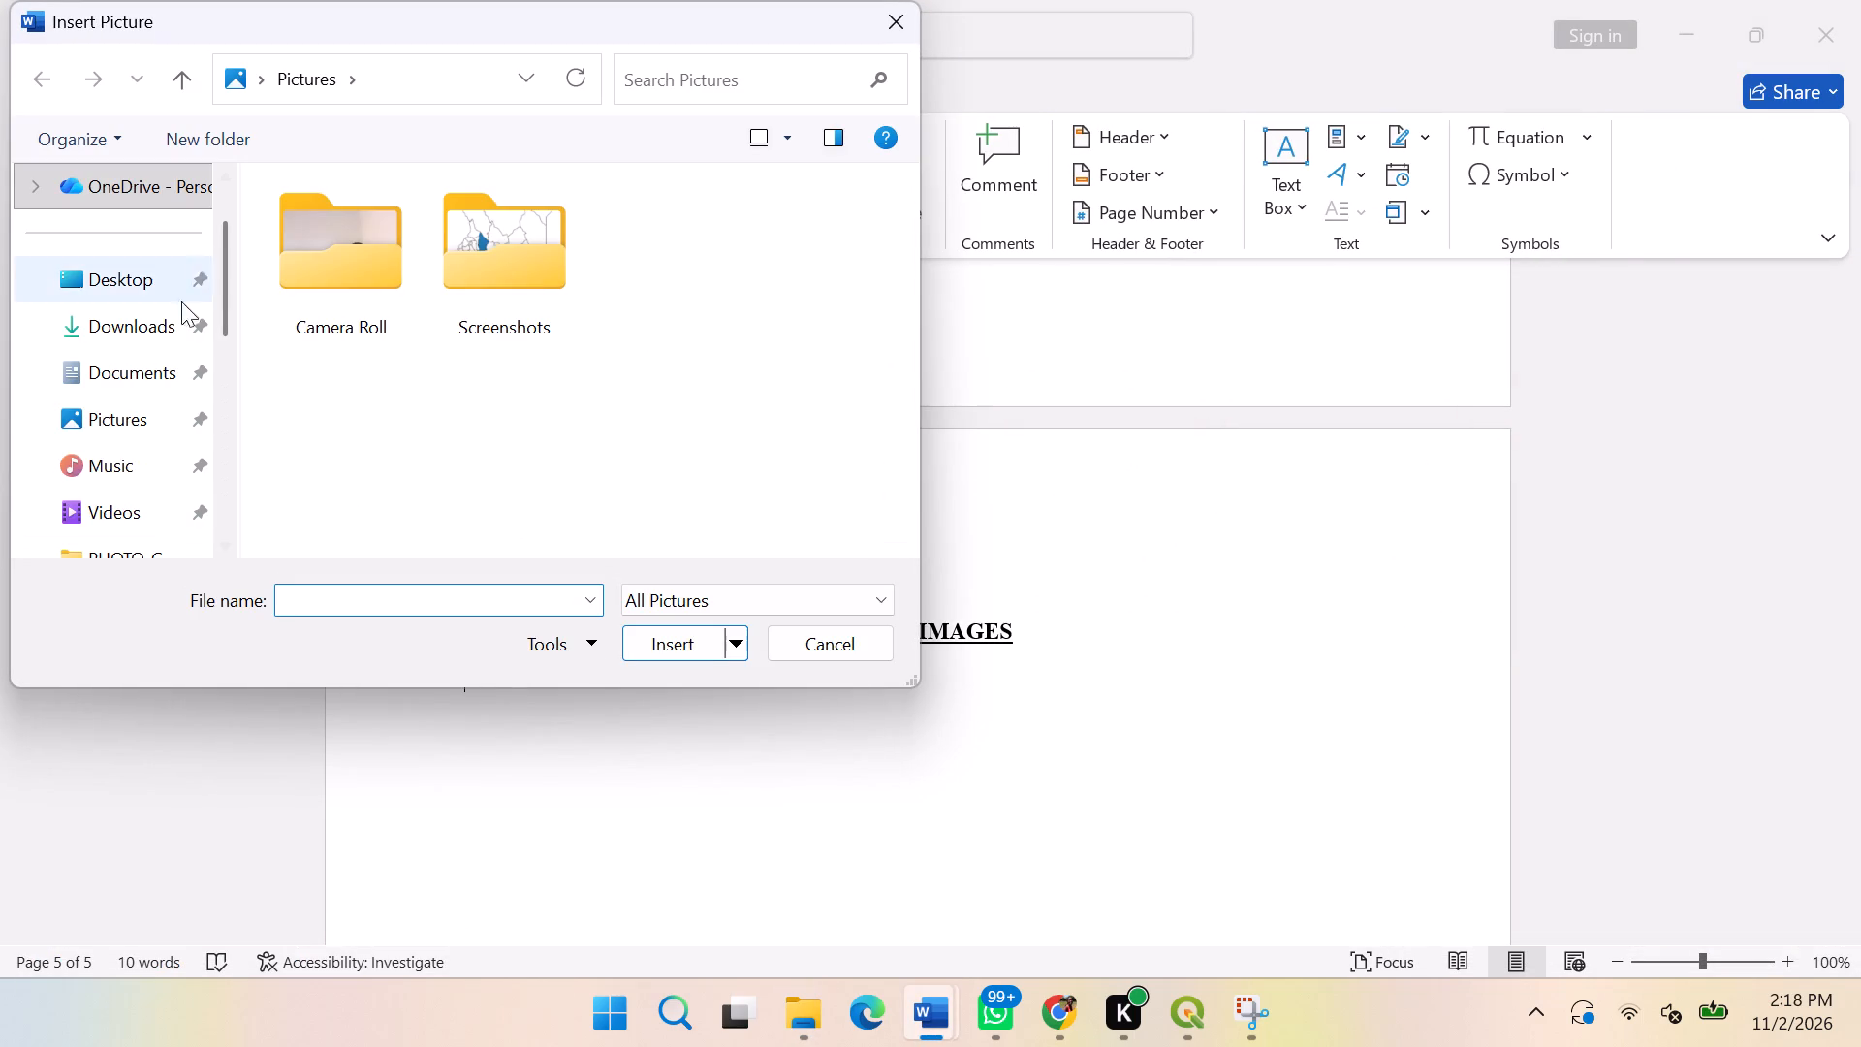
pyautogui.scroll(-5, 181, 313)
pyautogui.click(166, 365)
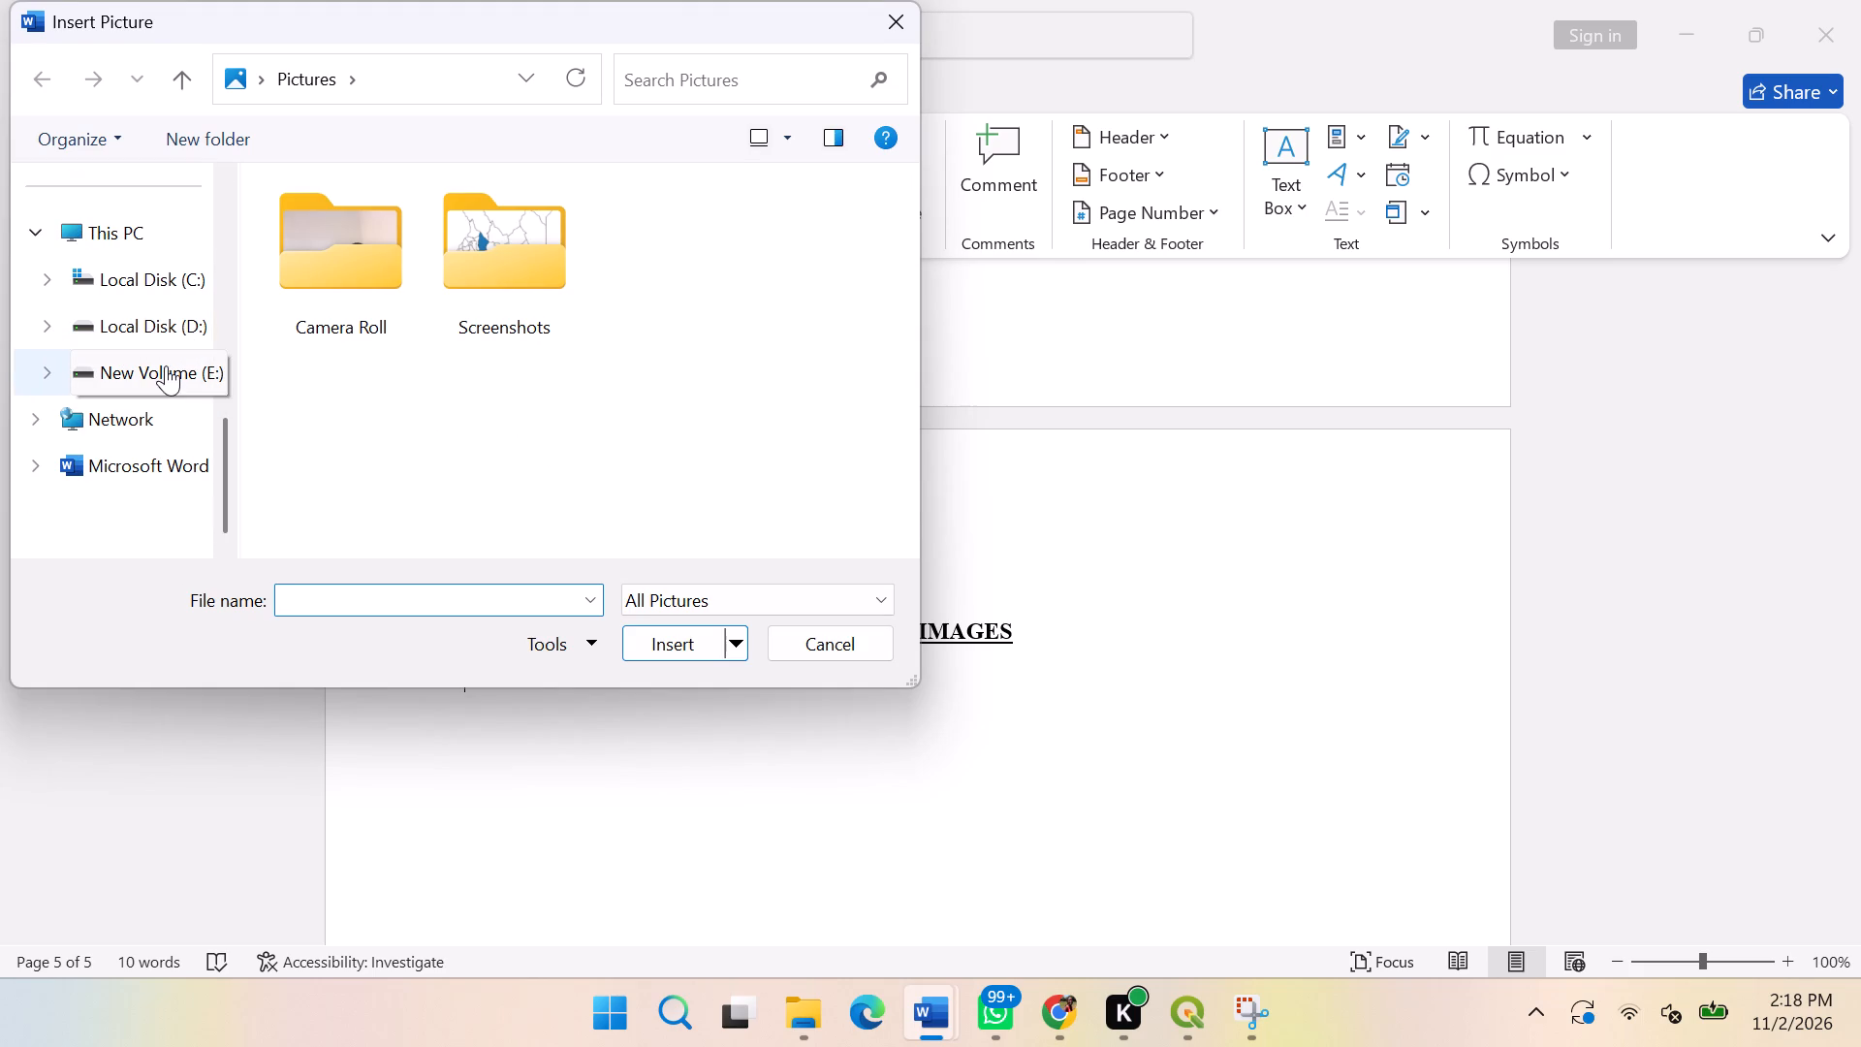
pyautogui.scroll(-1, 474, 387)
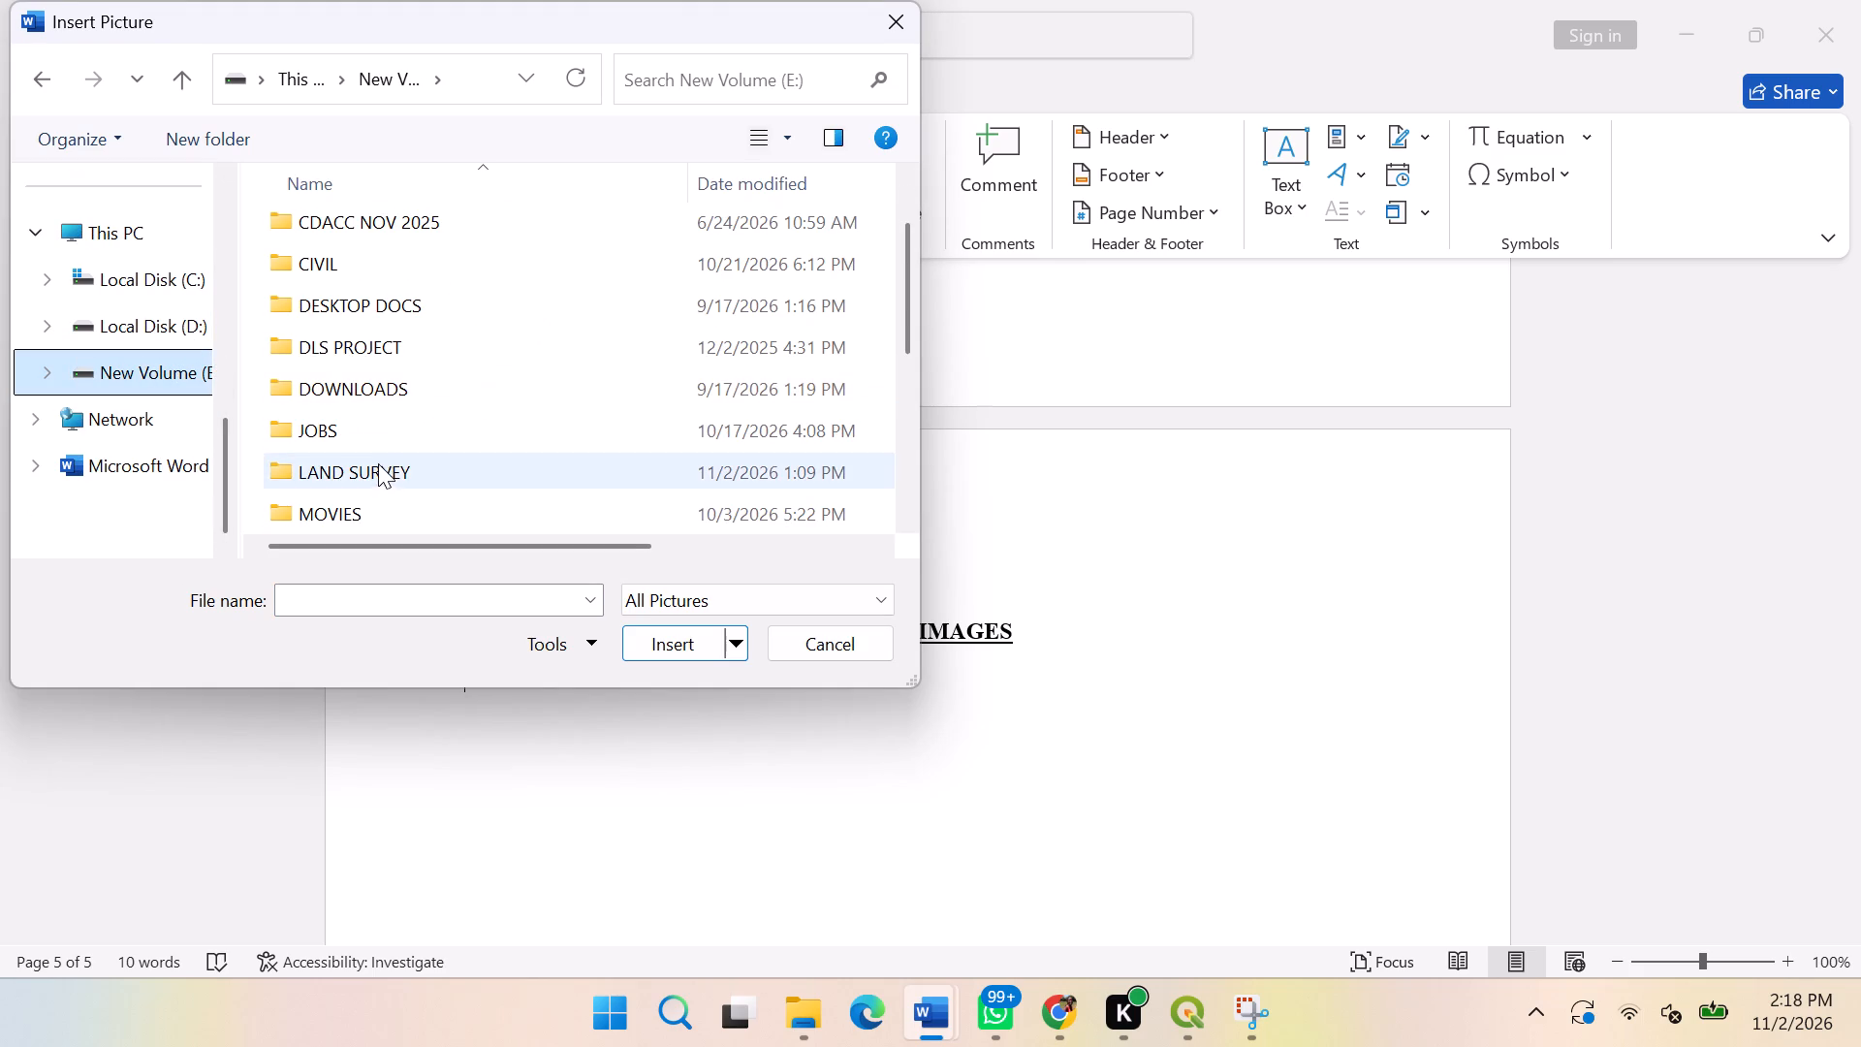
pyautogui.doubleClick(379, 465)
pyautogui.doubleClick(353, 264)
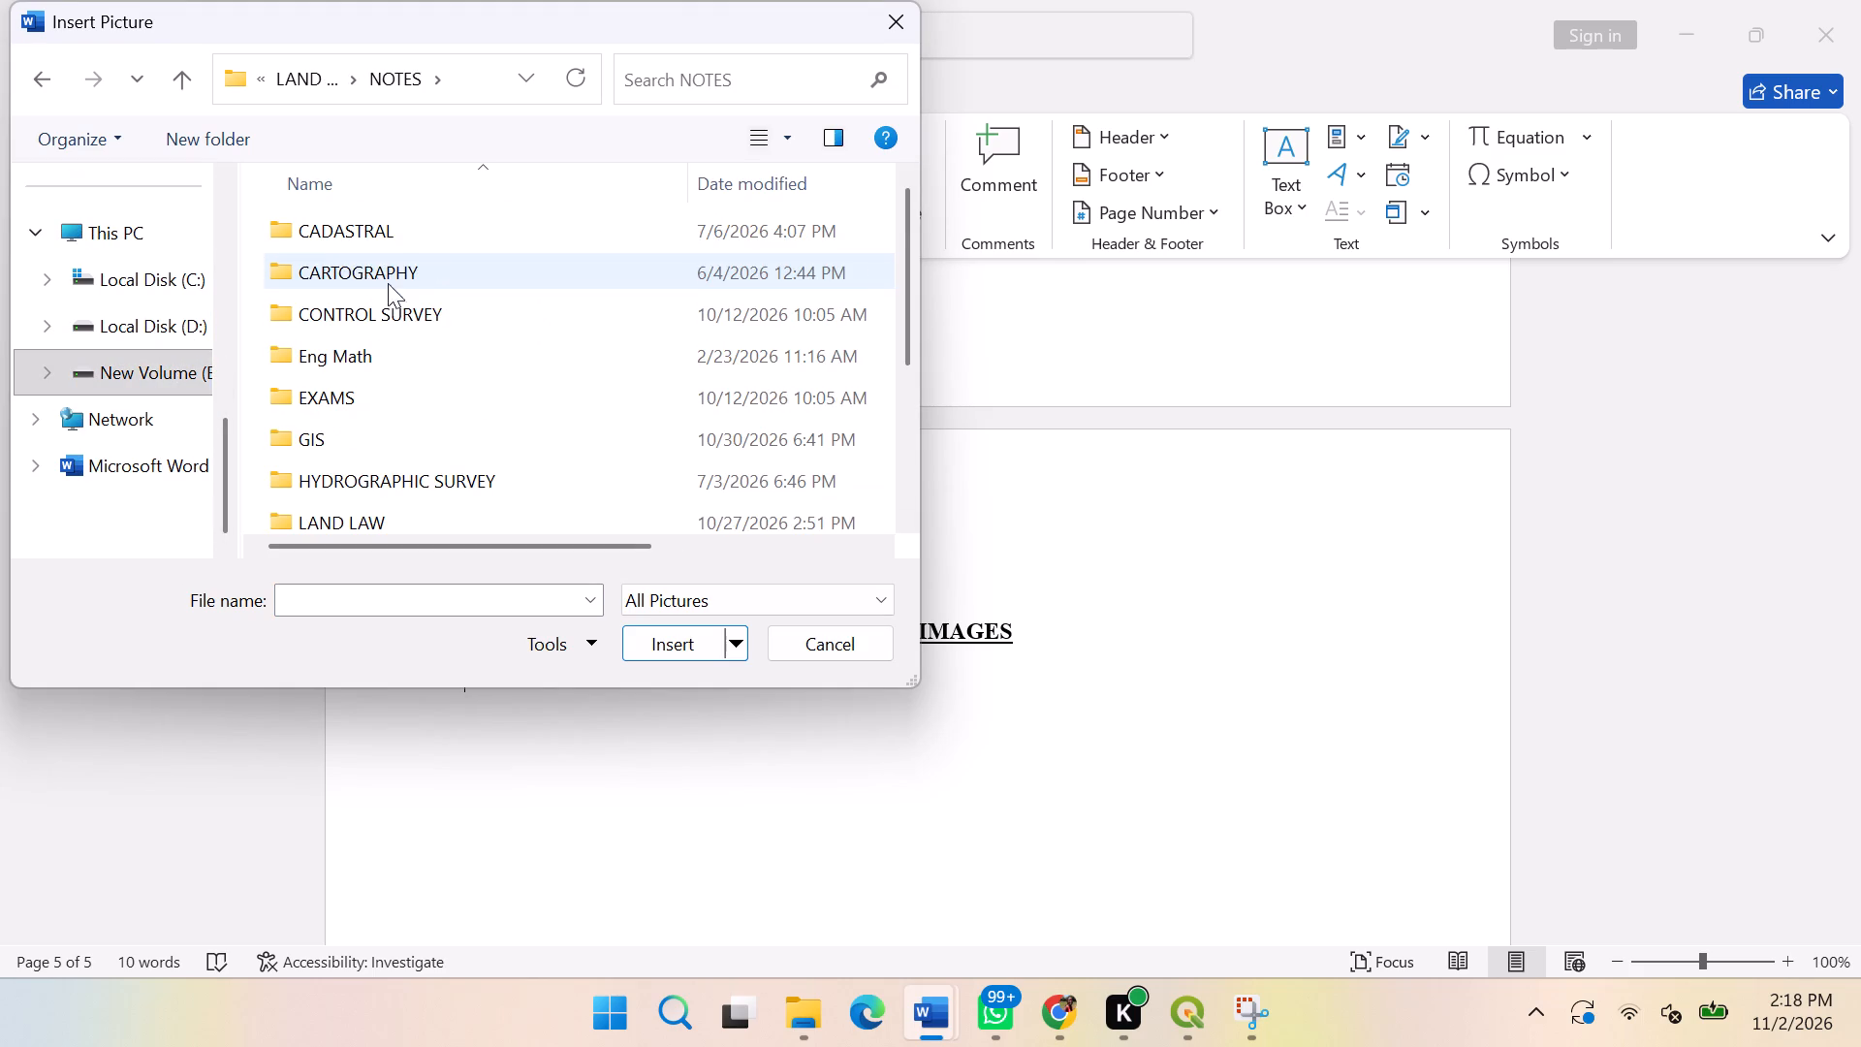
pyautogui.scroll(-2, 409, 308)
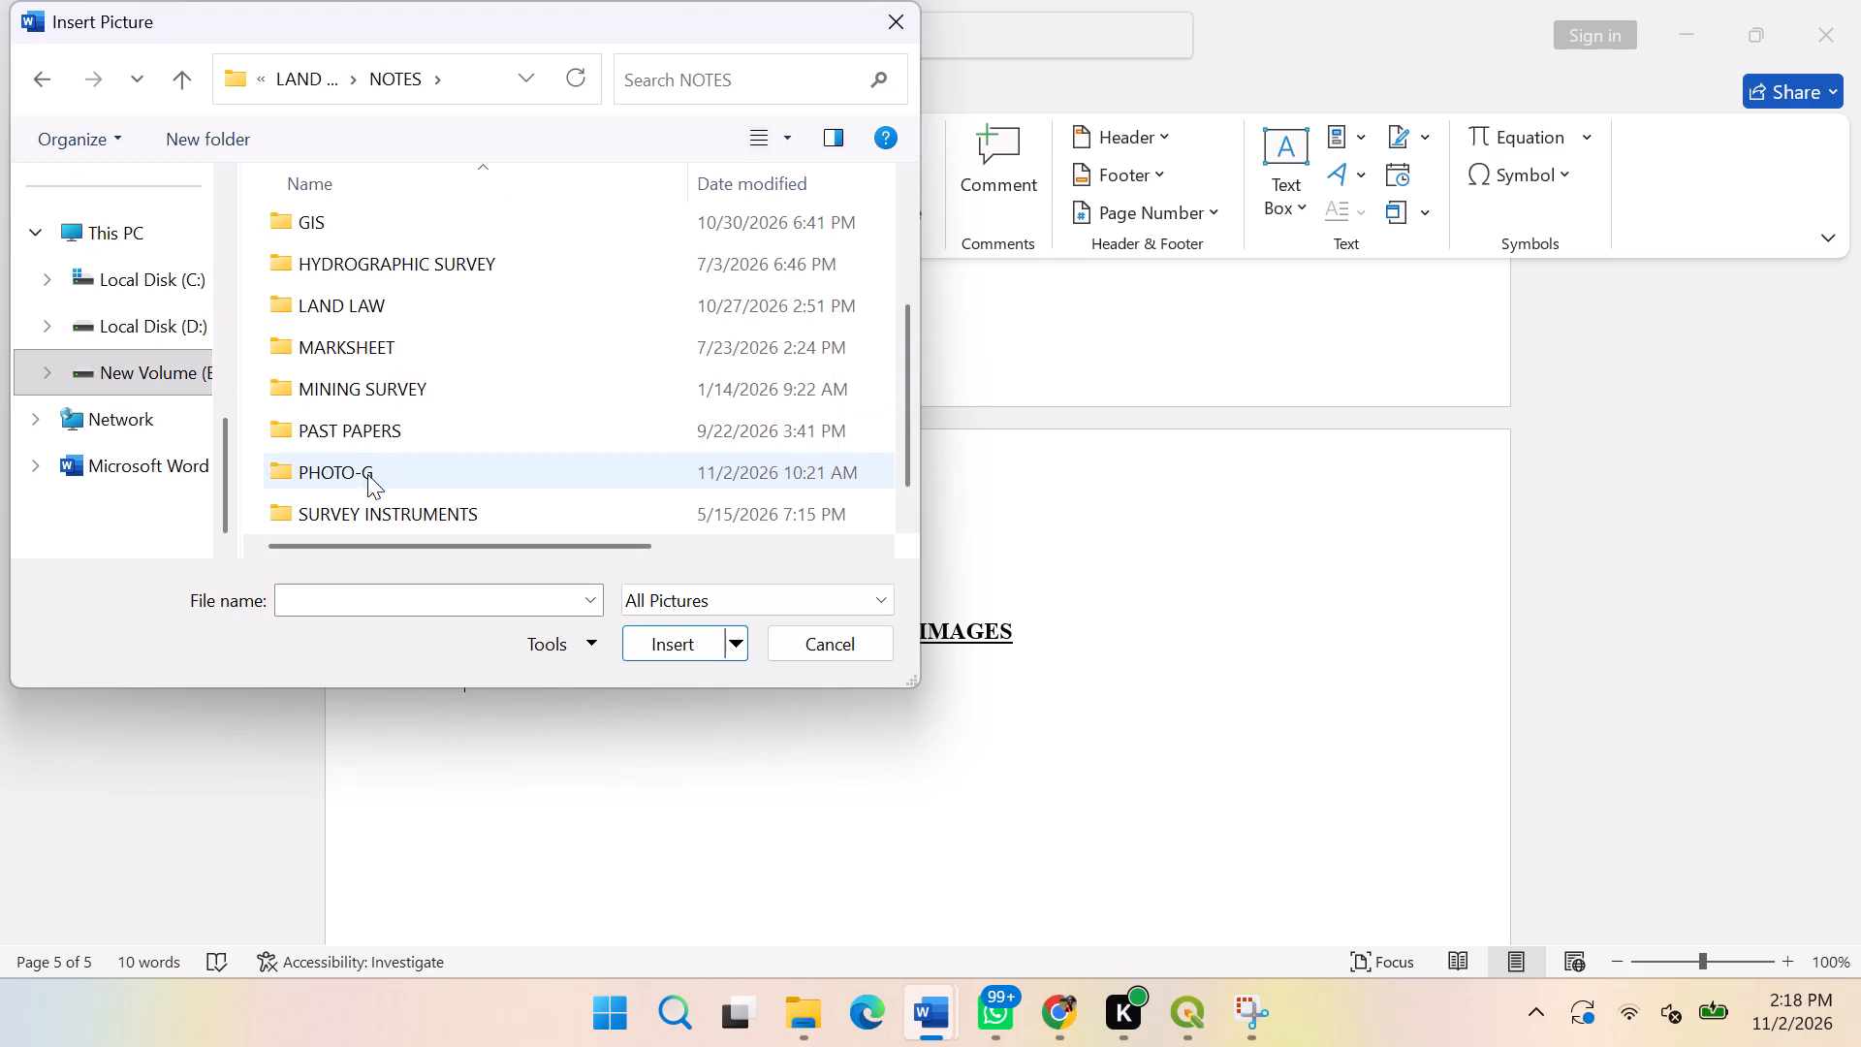
pyautogui.doubleClick(367, 474)
pyautogui.click(819, 308)
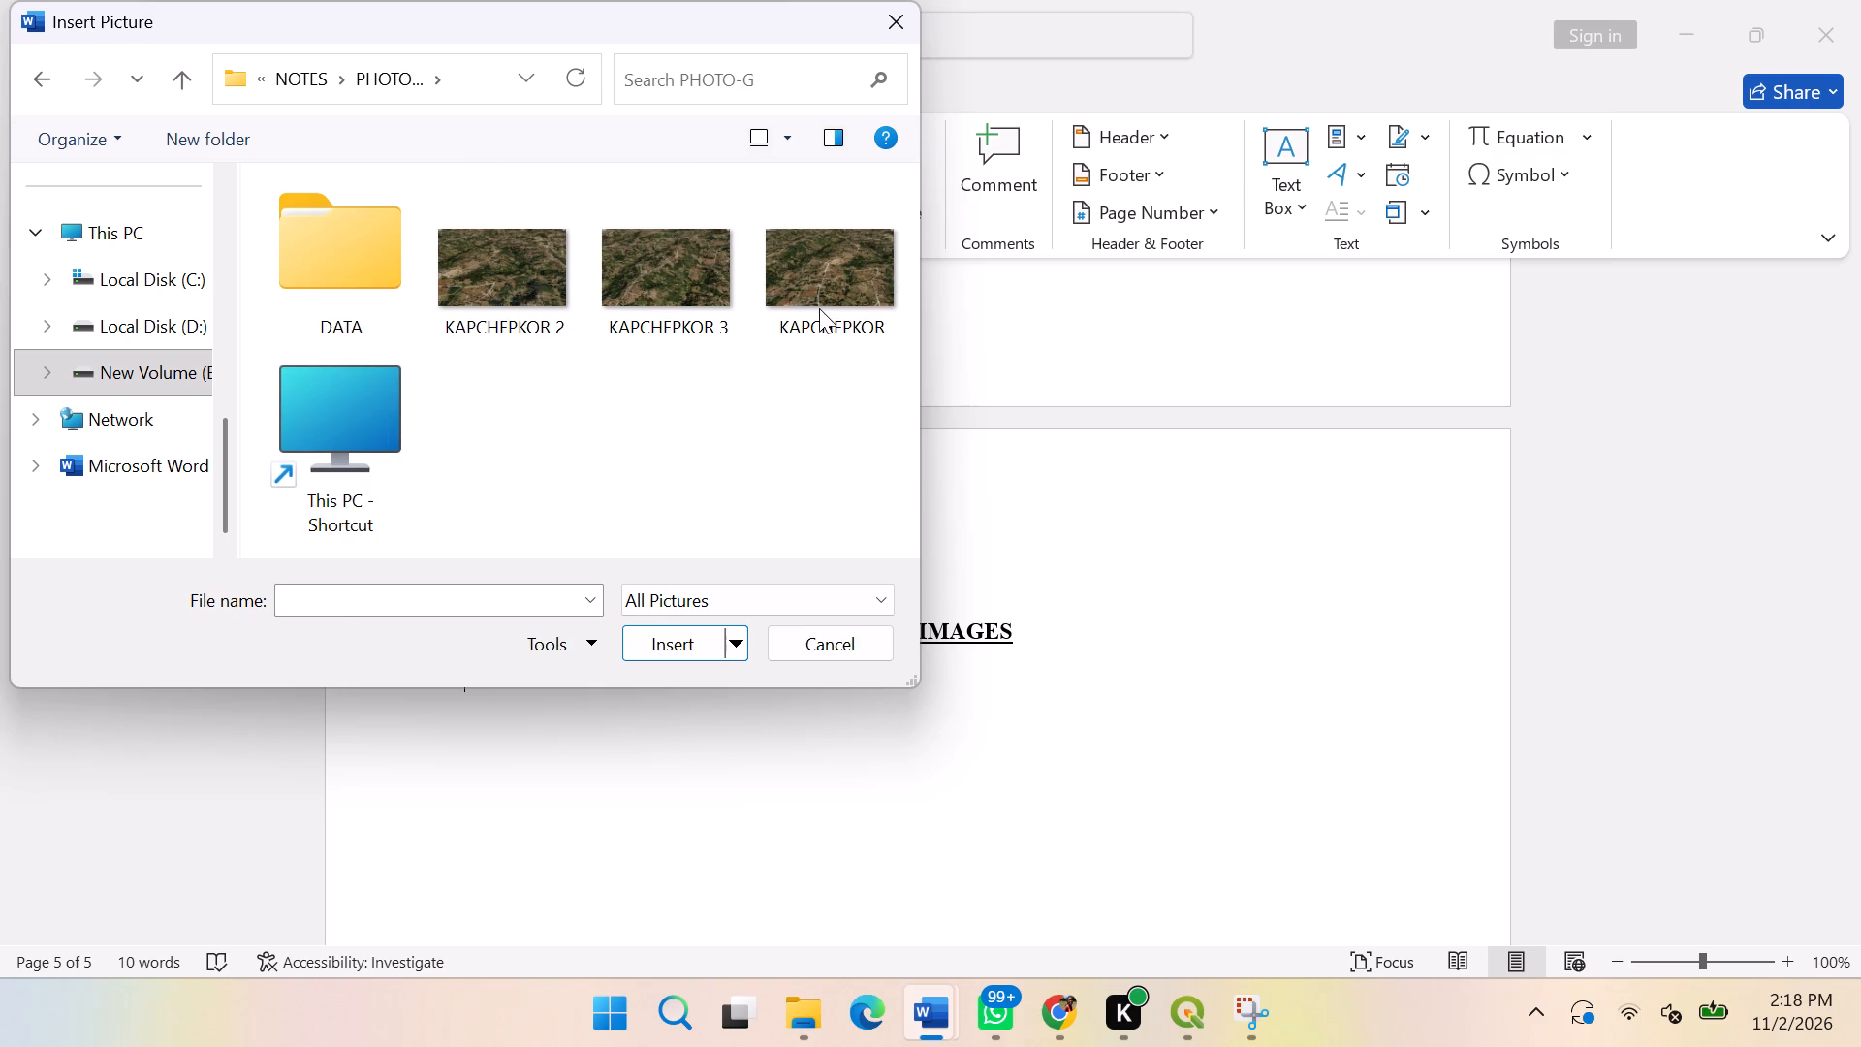
pyautogui.keyDown('ctrl'); pyautogui.click(483, 273); pyautogui.keyUp('ctrl')
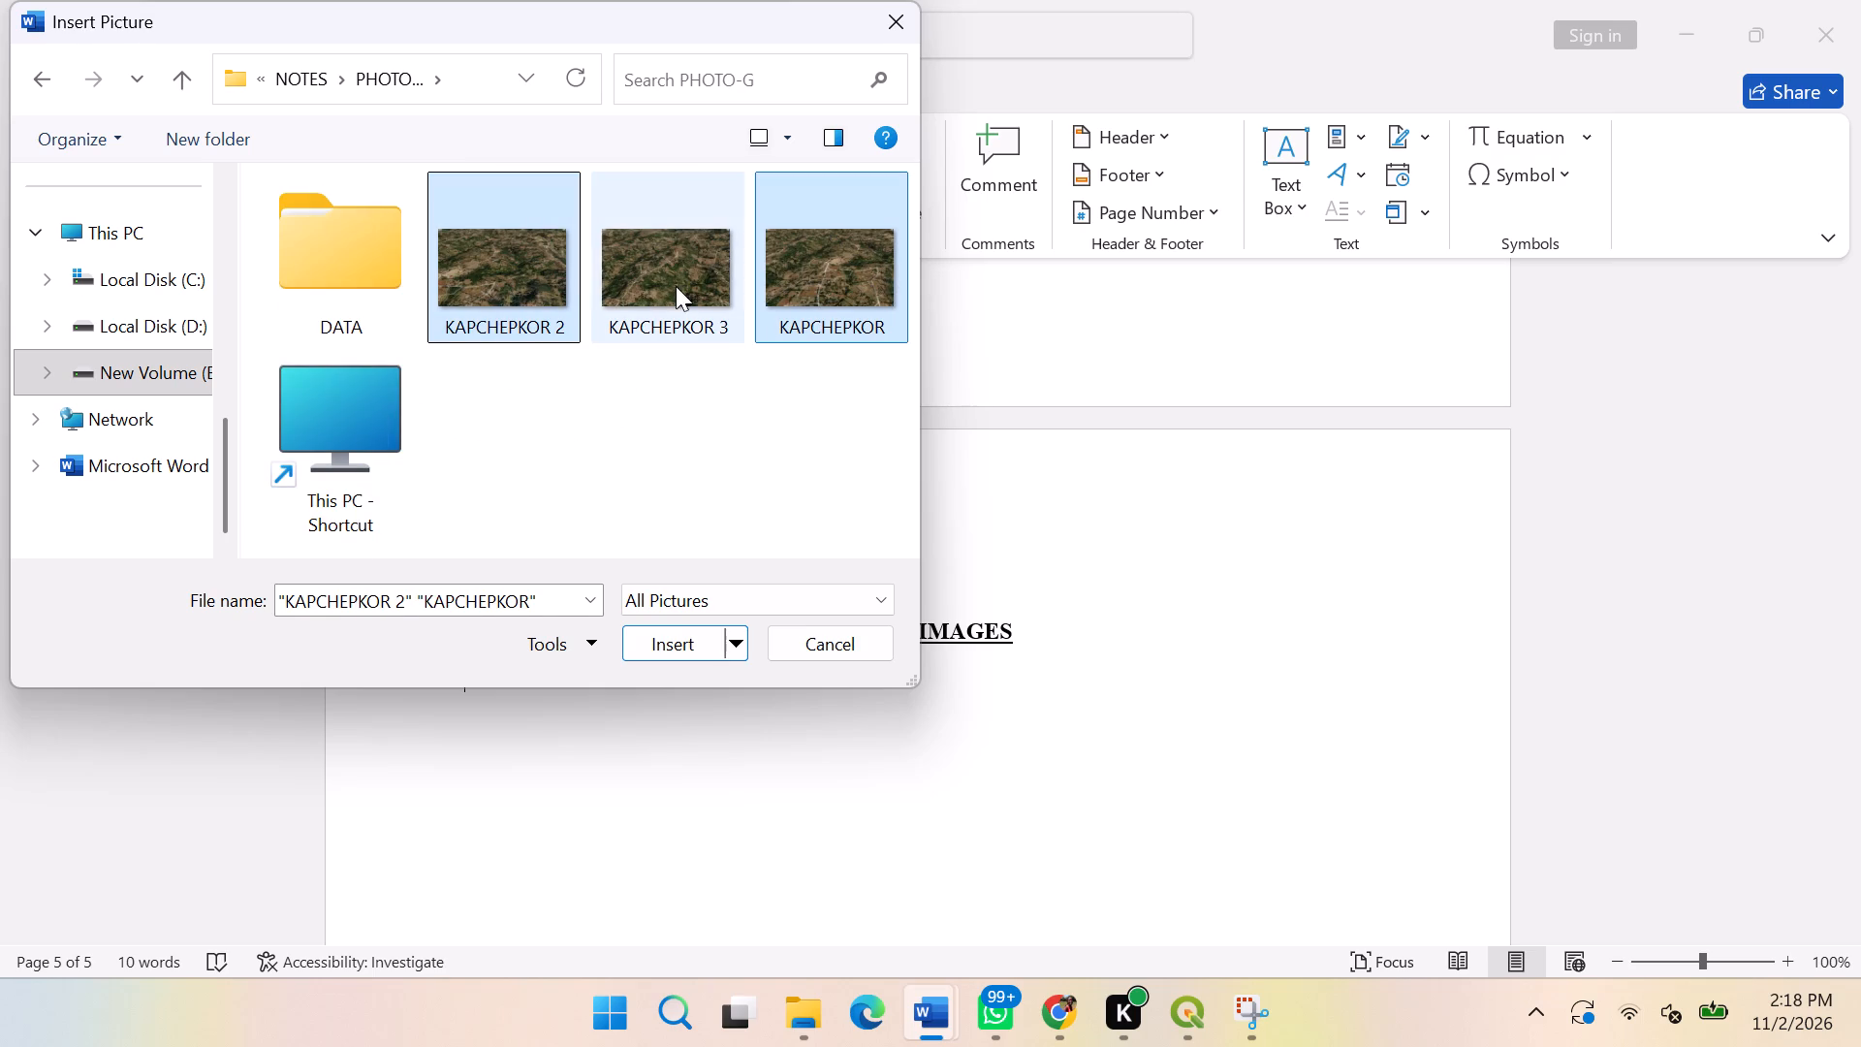
pyautogui.keyDown('ctrl'); pyautogui.click(681, 292); pyautogui.keyUp('ctrl')
pyautogui.click(679, 644)
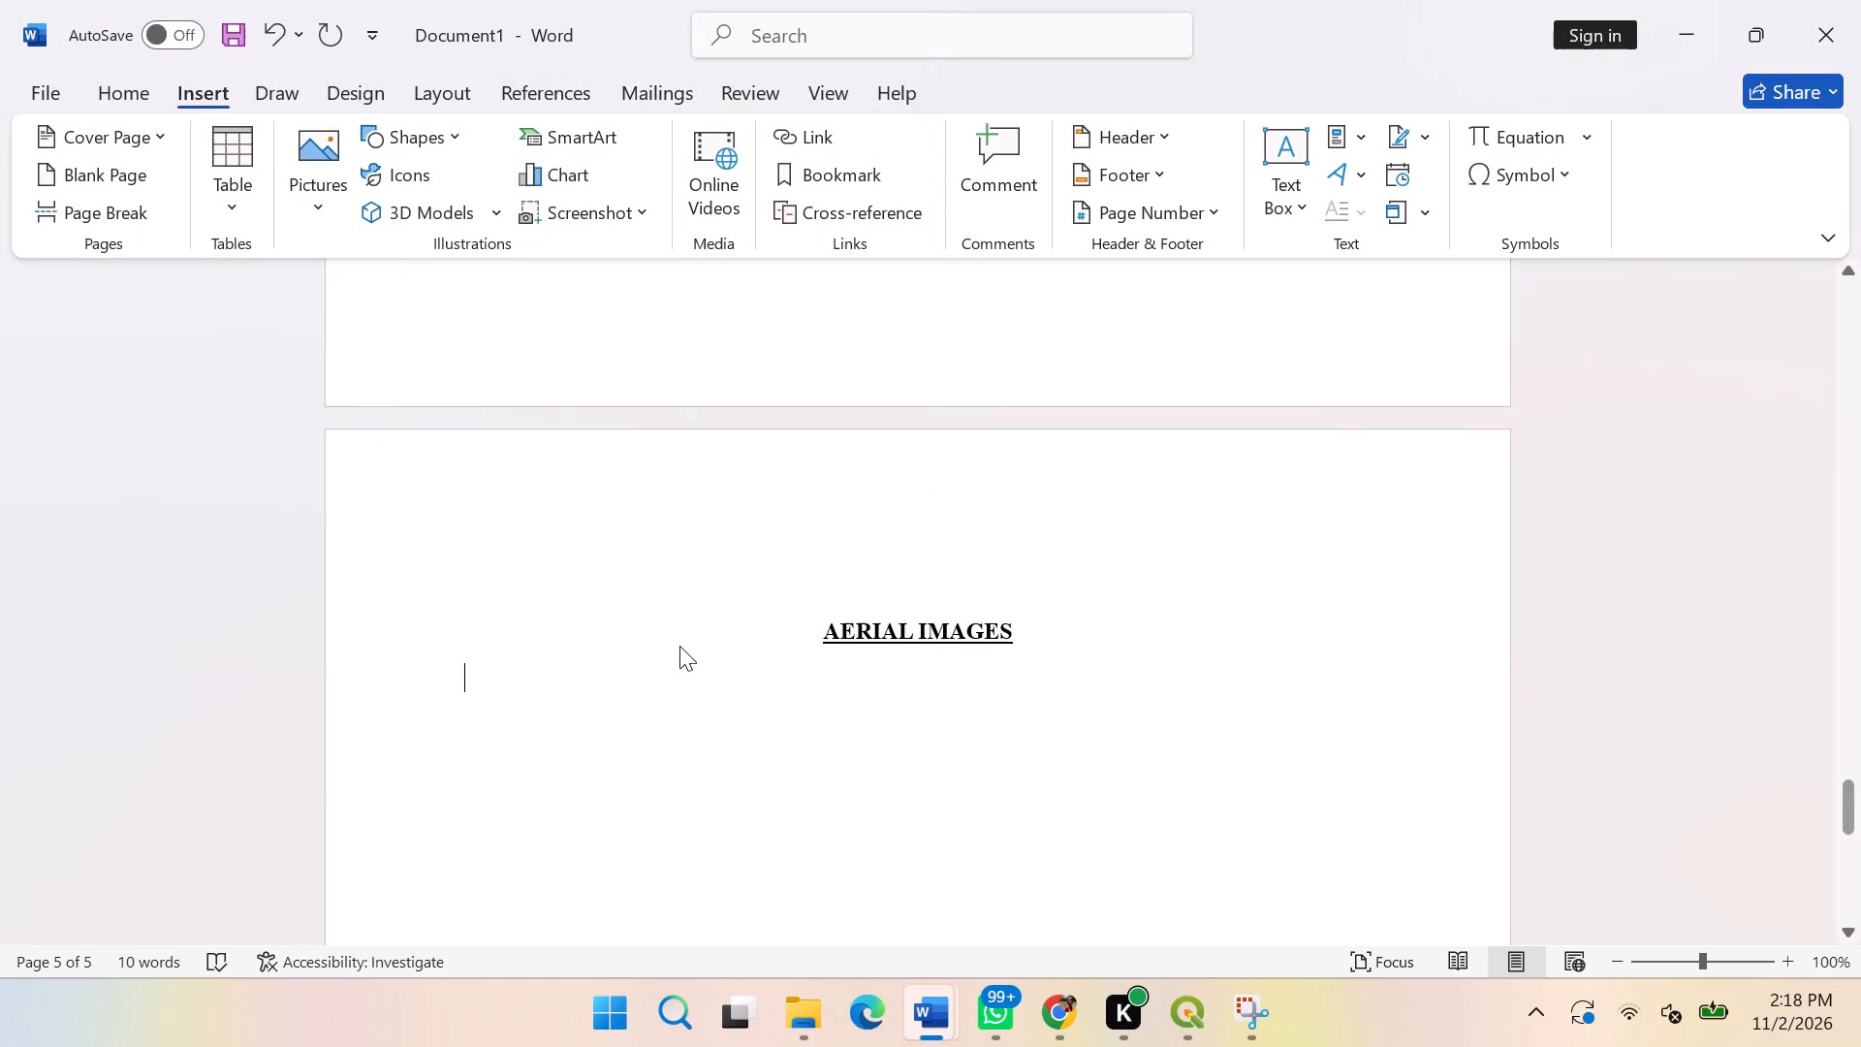
pyautogui.scroll(-8, 743, 578)
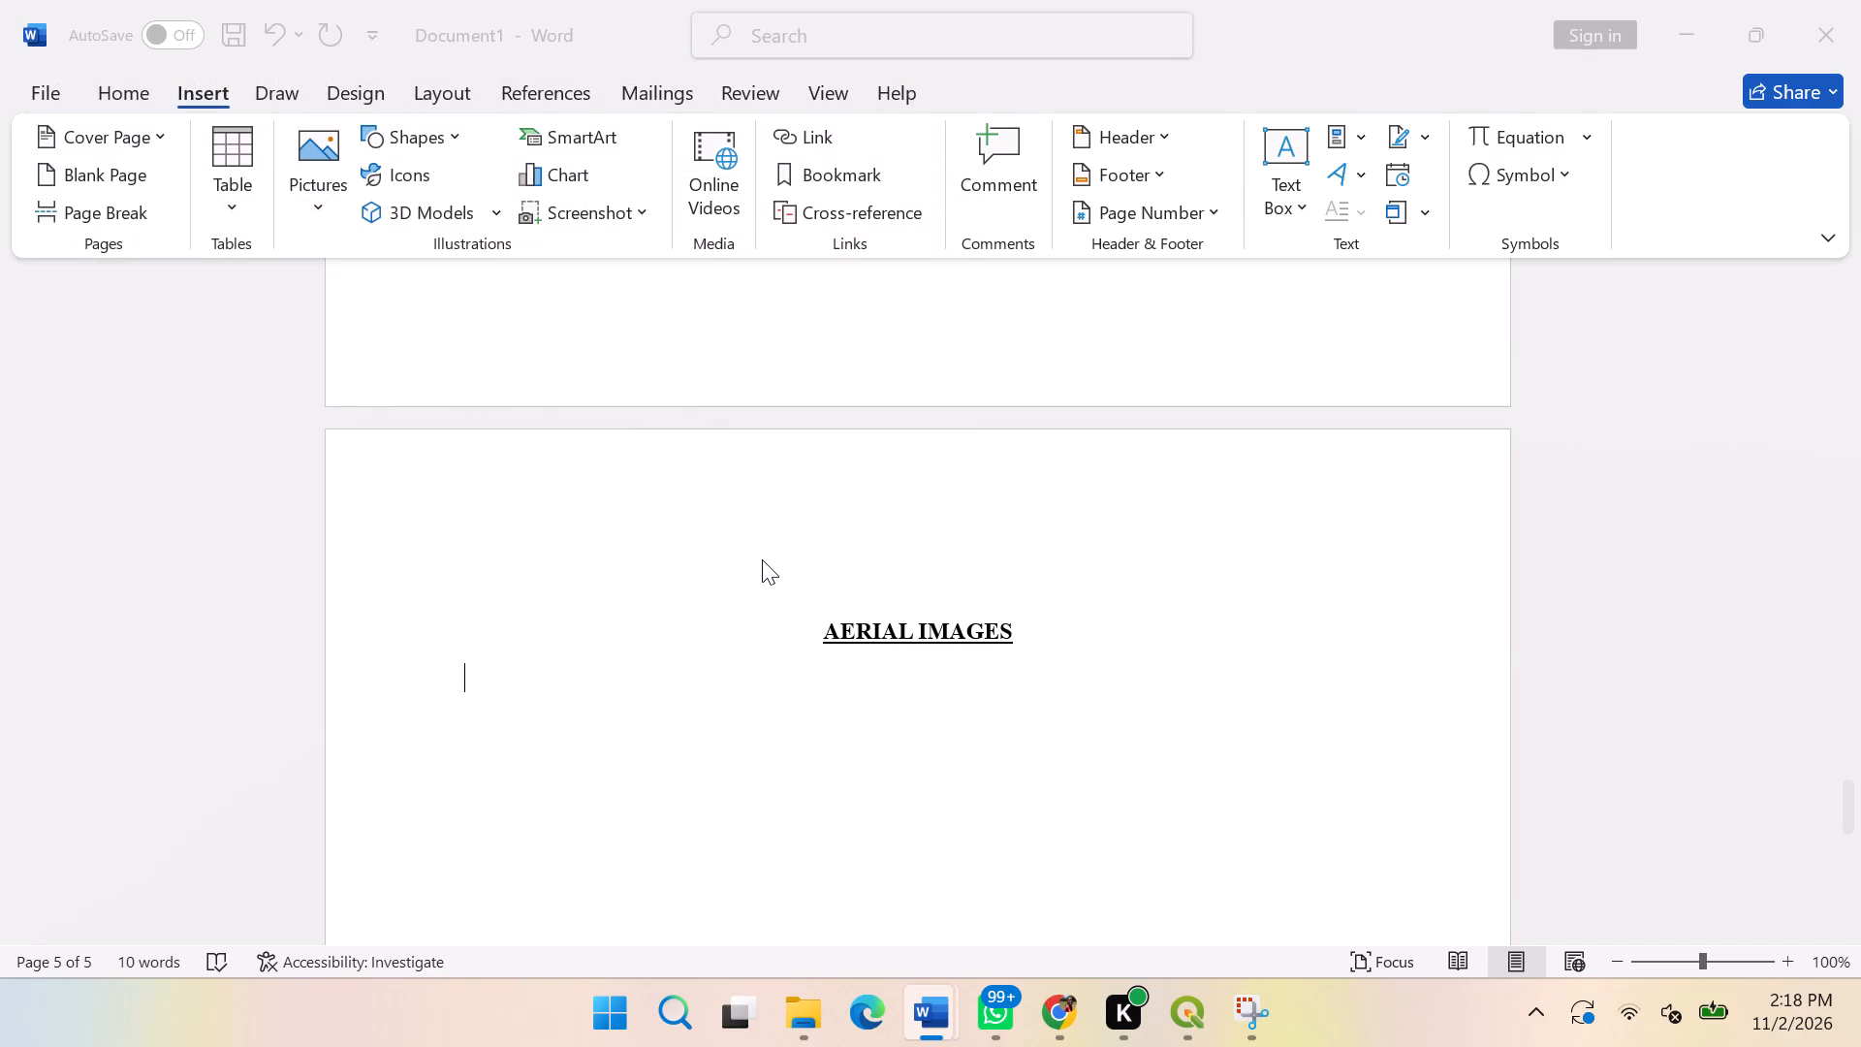
pyautogui.scroll(-7, 758, 540)
pyautogui.scroll(9, 762, 559)
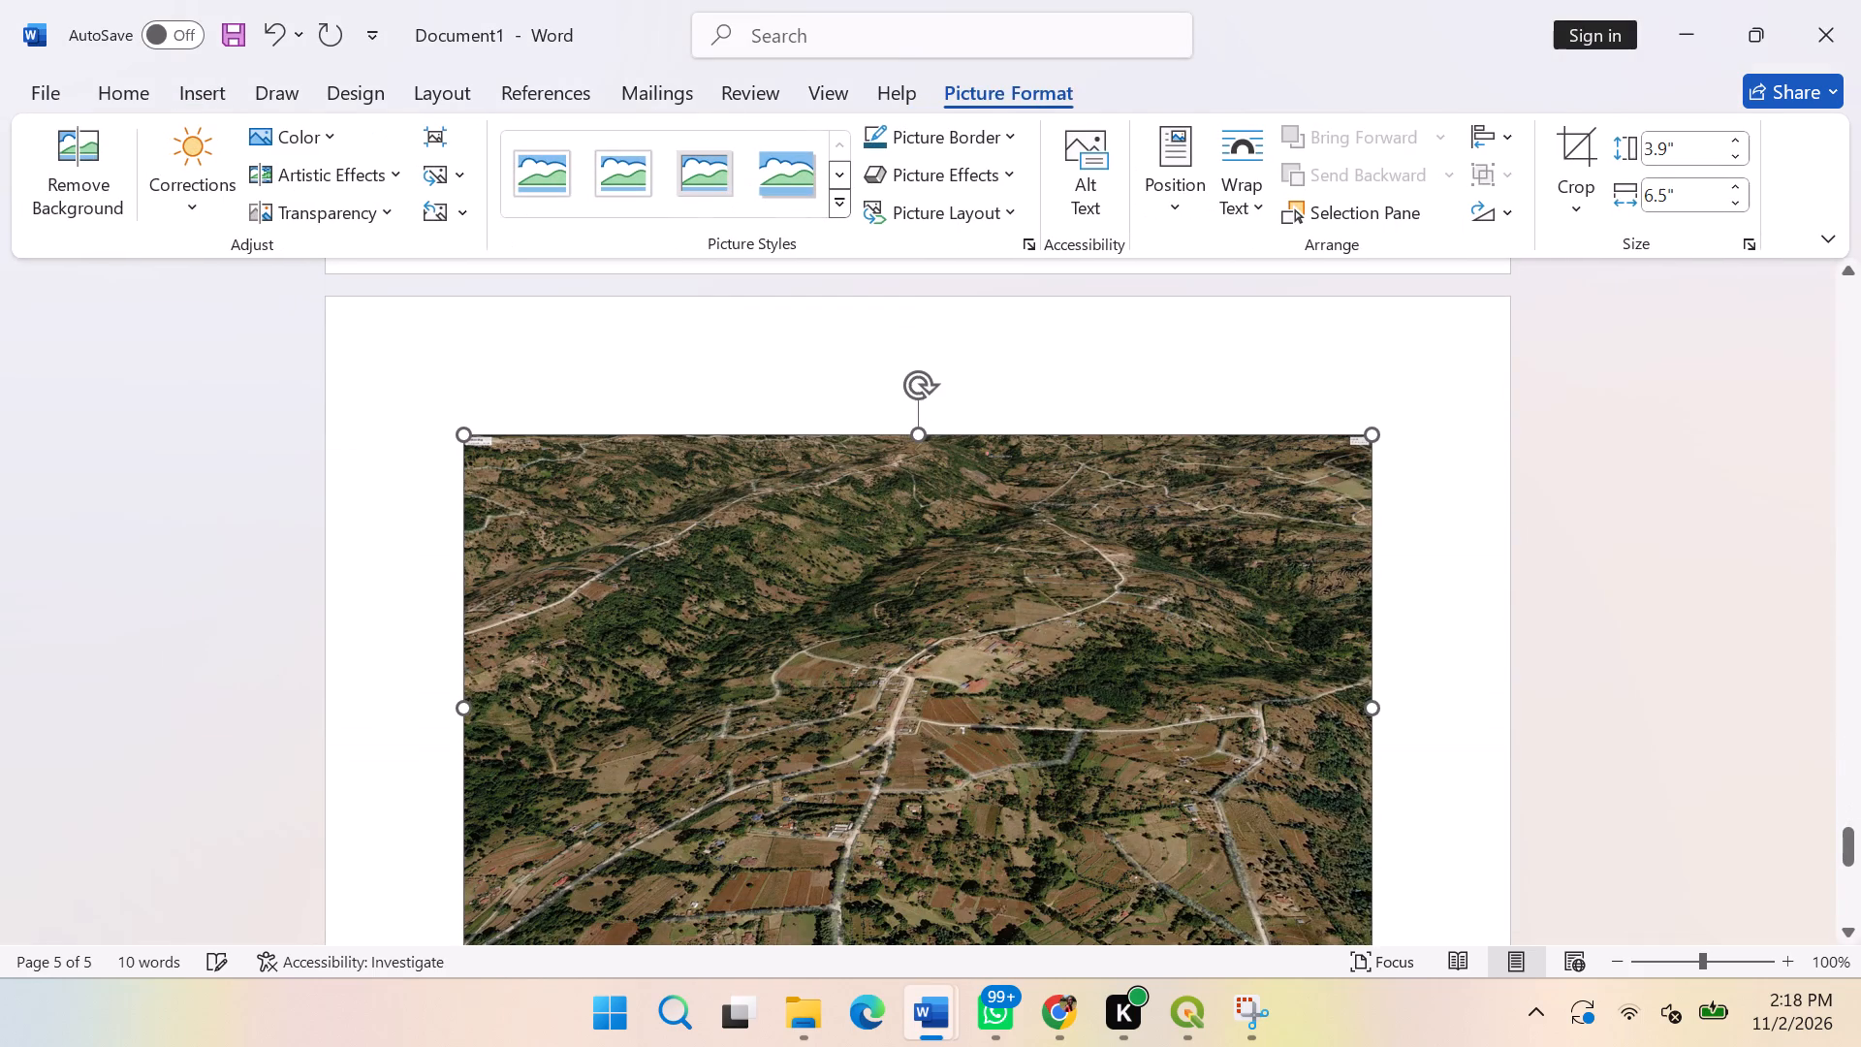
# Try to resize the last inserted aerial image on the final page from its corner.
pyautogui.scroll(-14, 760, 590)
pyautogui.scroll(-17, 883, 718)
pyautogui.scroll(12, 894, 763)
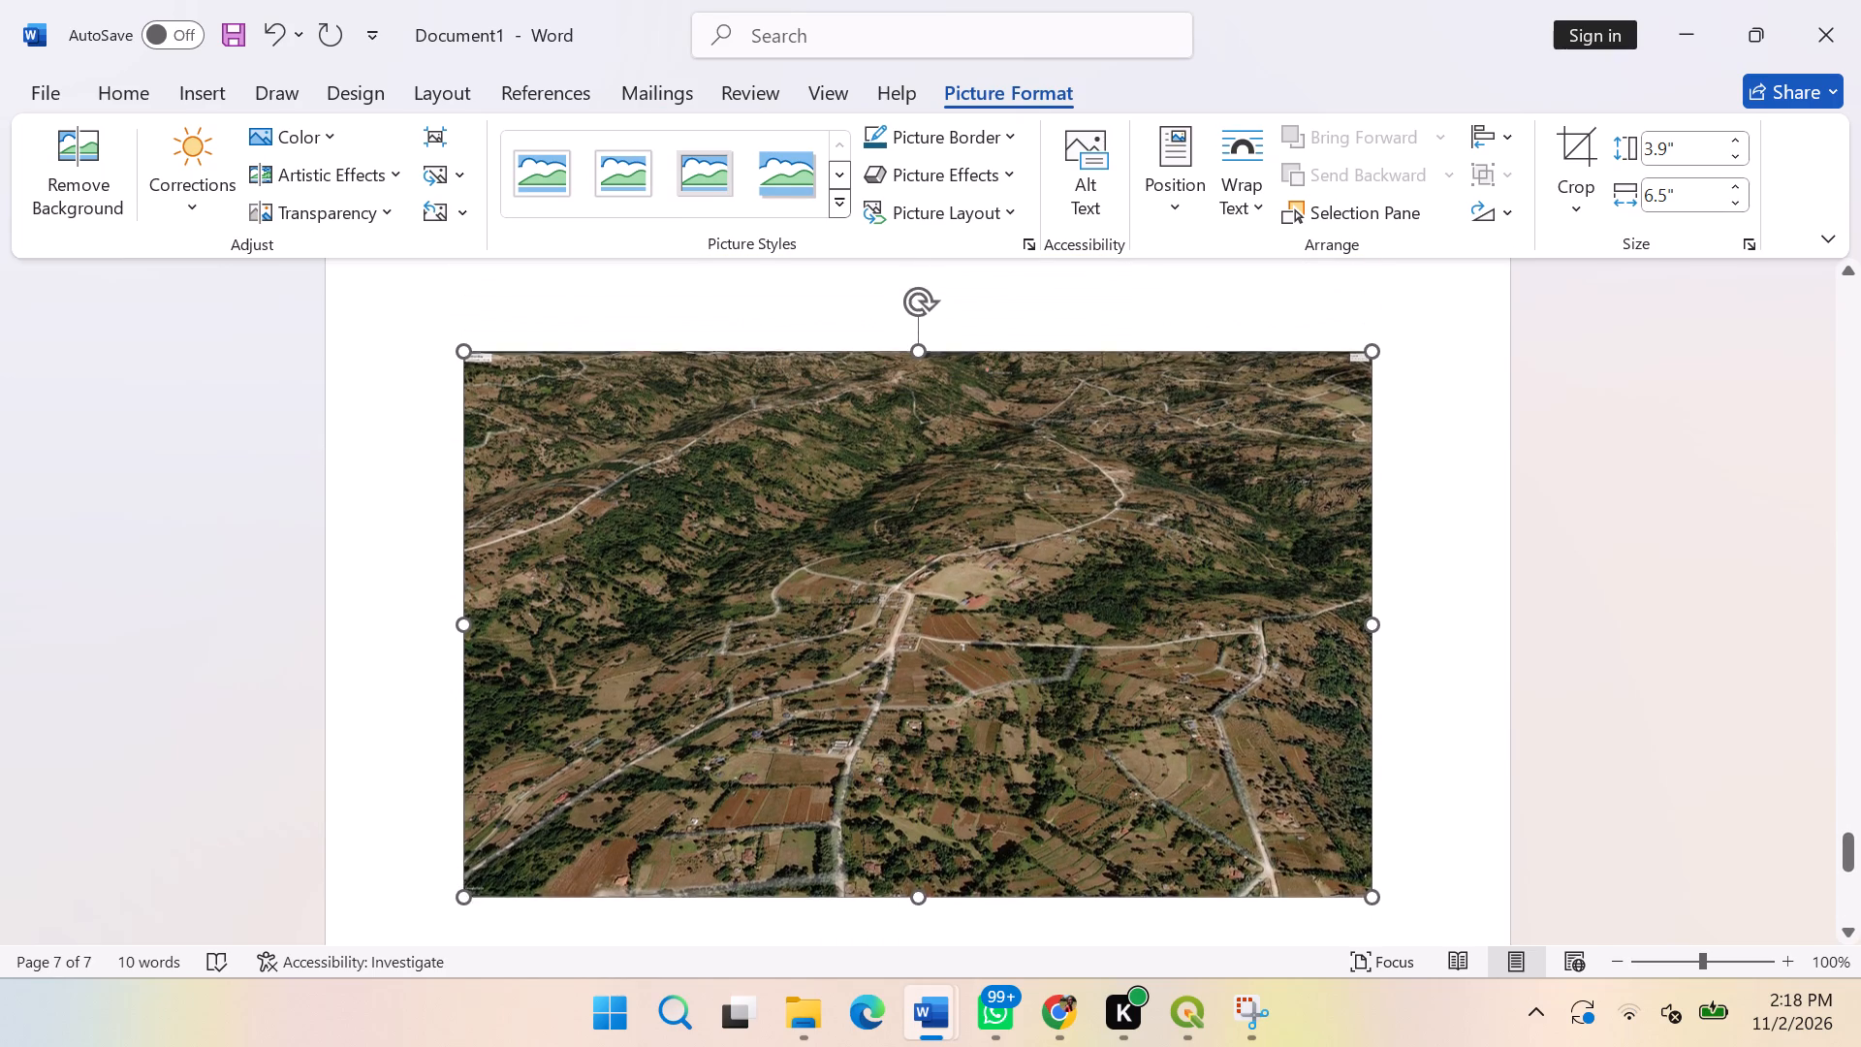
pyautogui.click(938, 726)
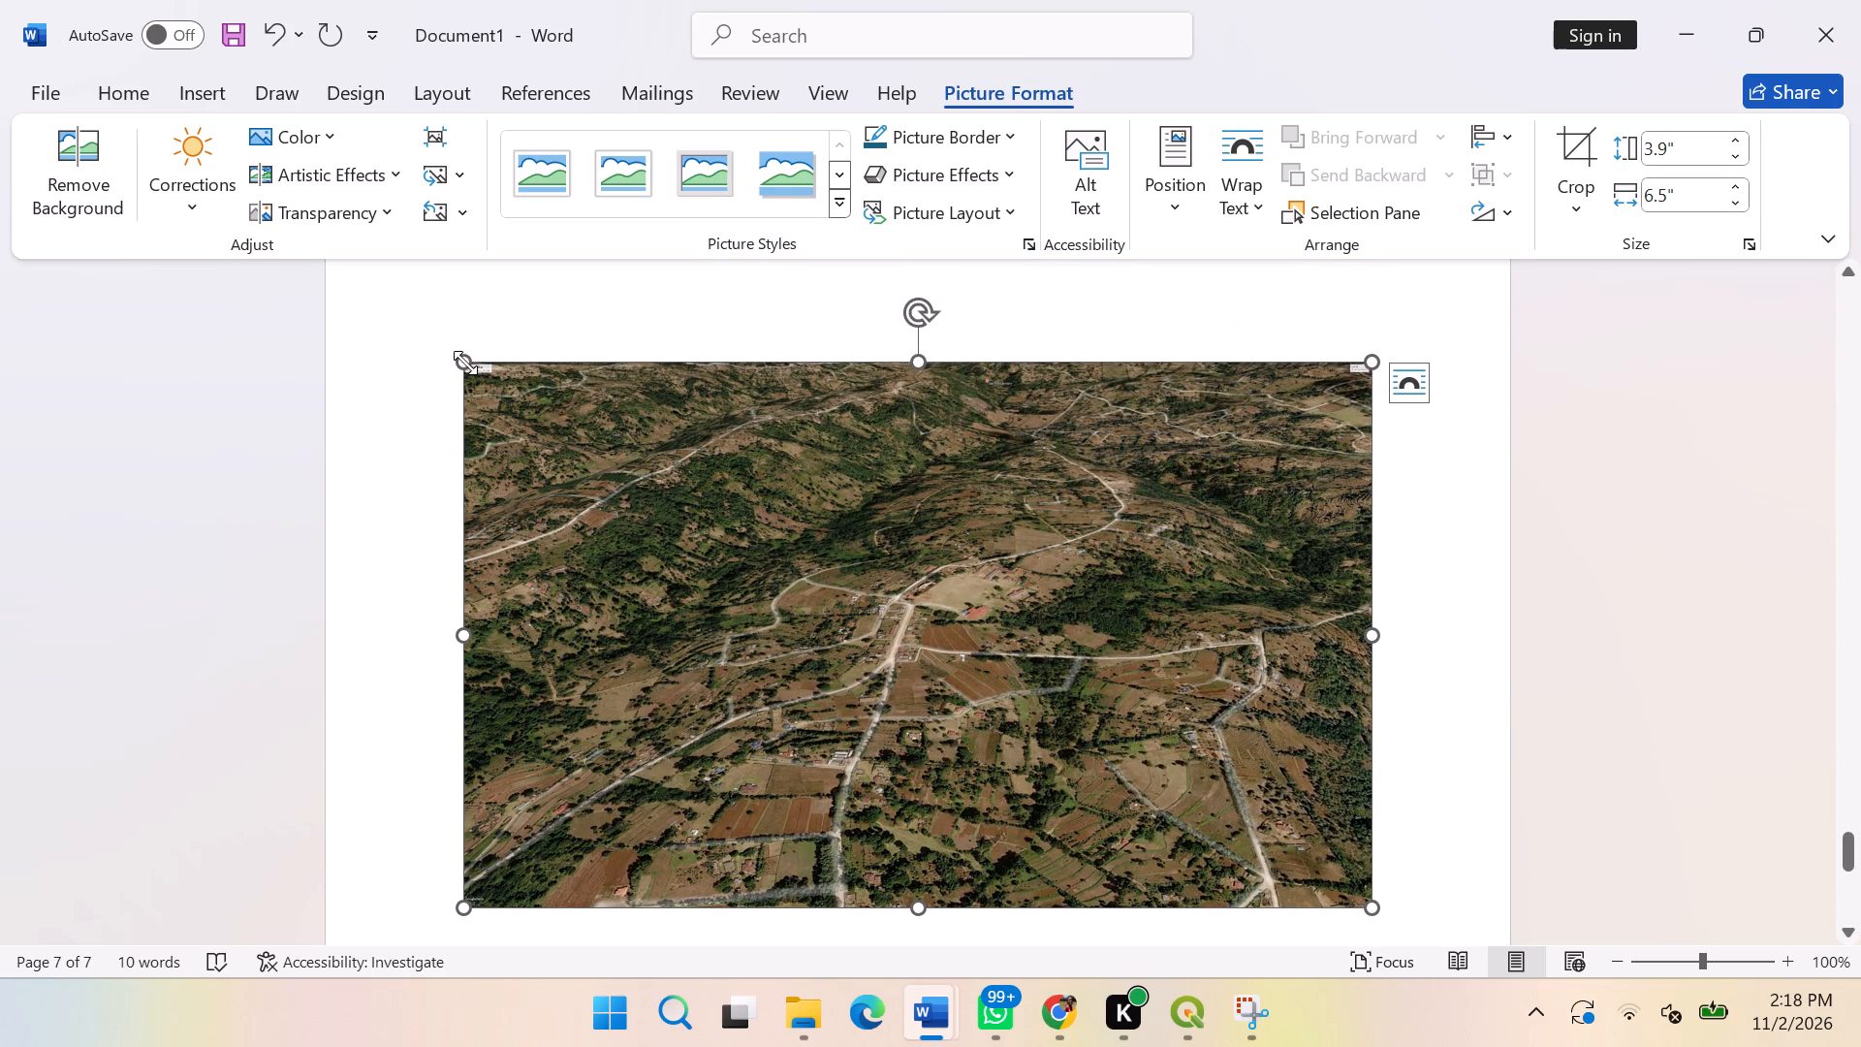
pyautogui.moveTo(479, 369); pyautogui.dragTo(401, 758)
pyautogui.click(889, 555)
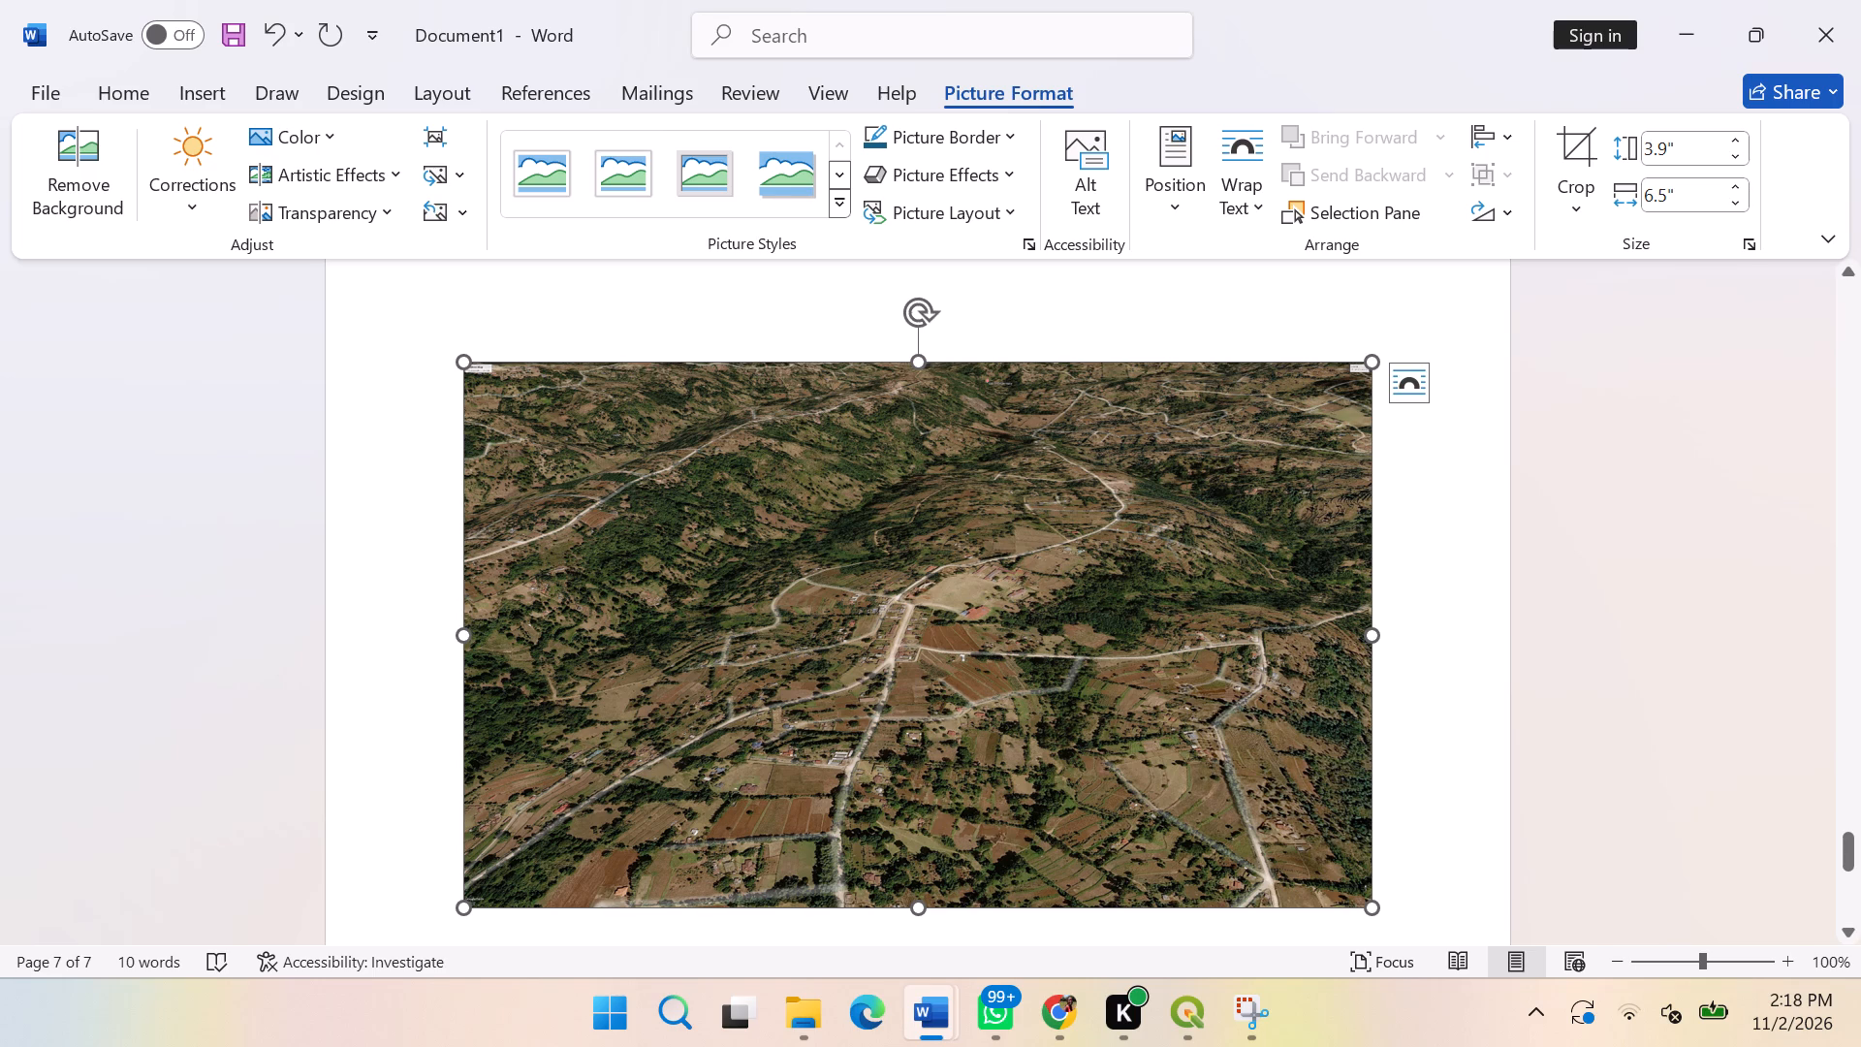
# Examine how the AERIAL IMAGES heading and the three inserted pictures are laid out across the pages.
pyautogui.scroll(-8, 1065, 799)
pyautogui.scroll(18, 1065, 793)
pyautogui.scroll(12, 1074, 791)
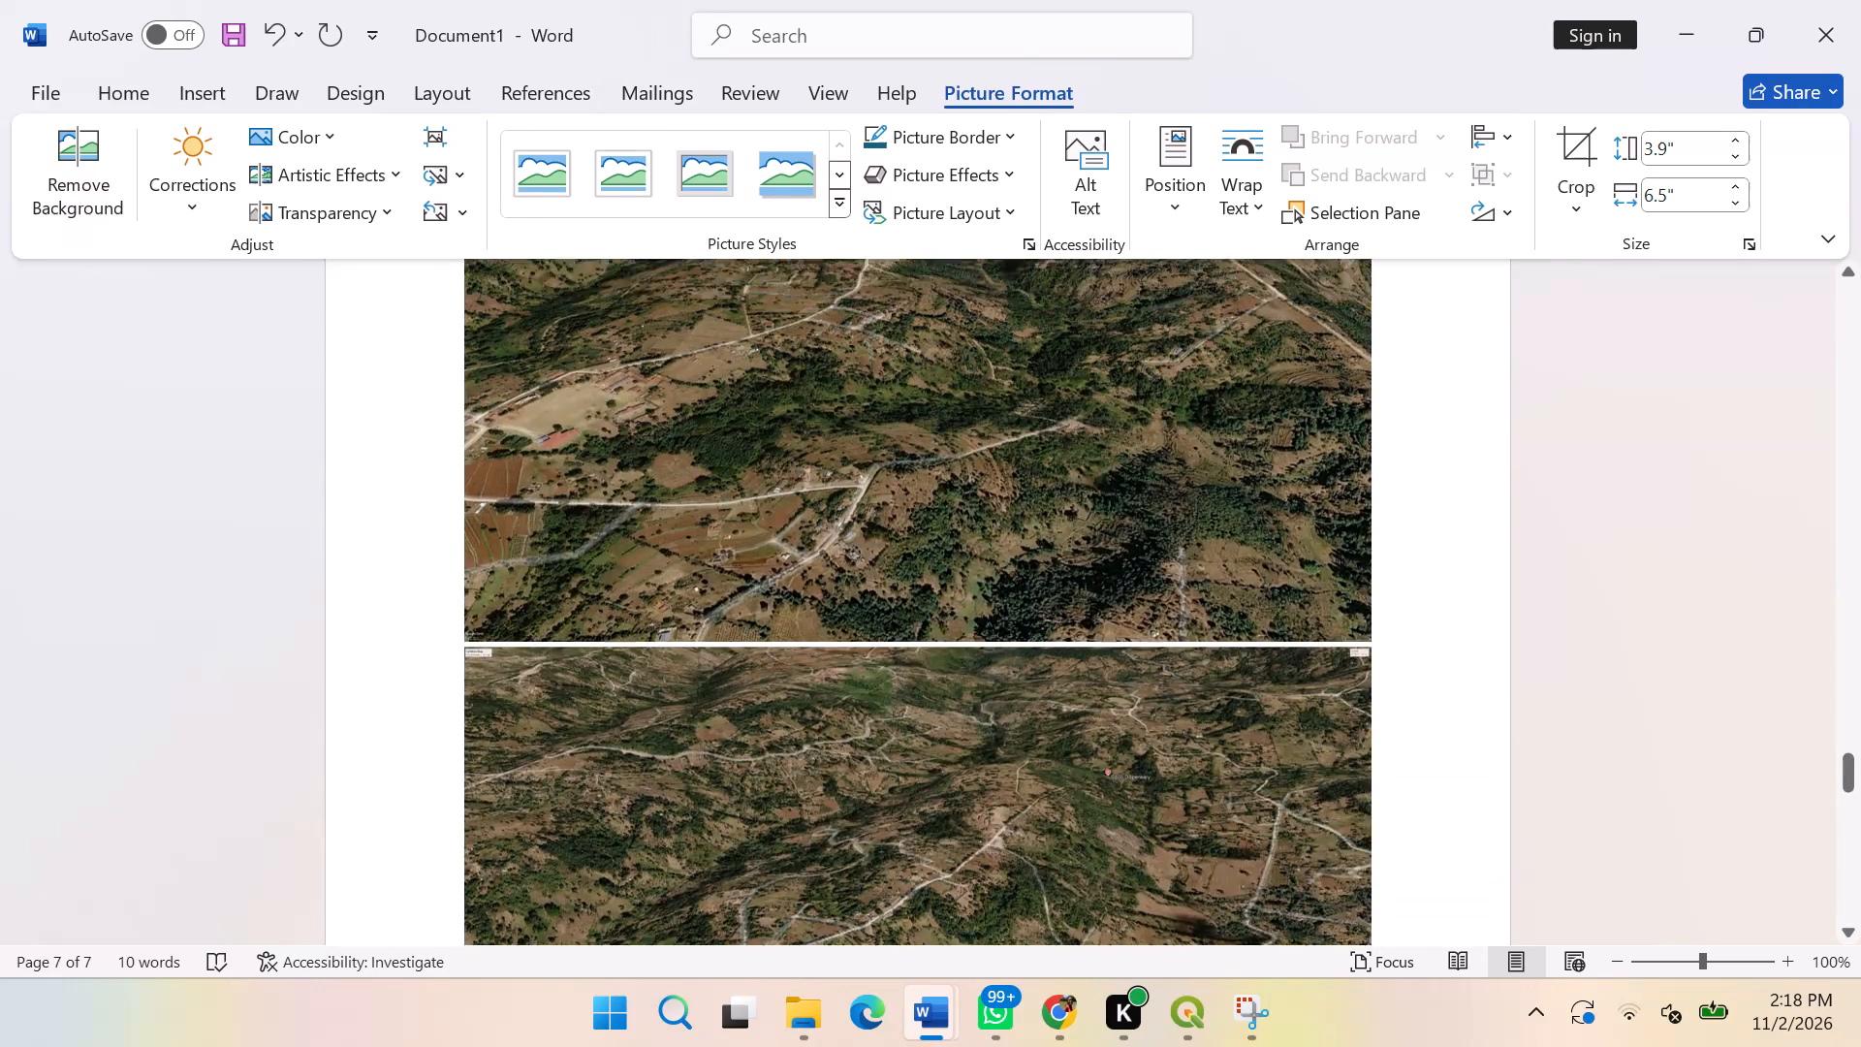
pyautogui.scroll(20, 1074, 791)
pyautogui.scroll(4, 1077, 787)
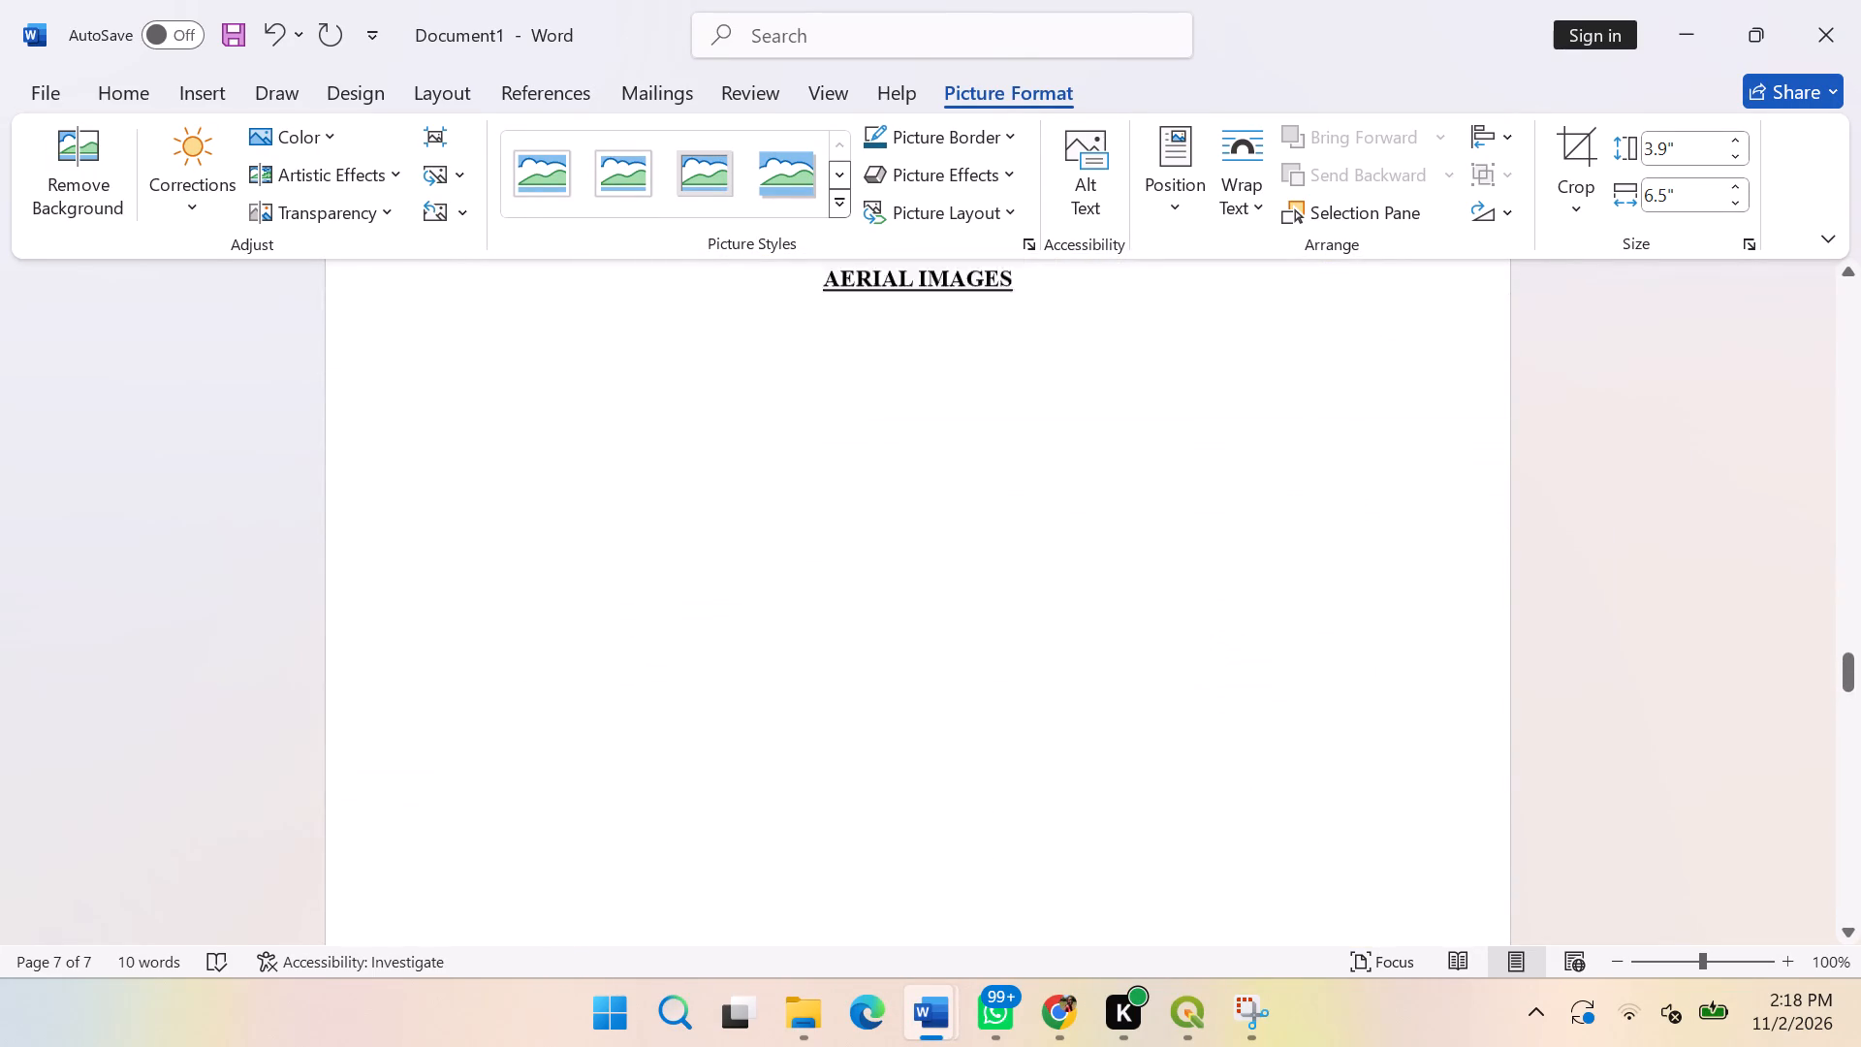
pyautogui.scroll(3, 1077, 787)
pyautogui.scroll(-15, 1077, 787)
pyautogui.scroll(-11, 1074, 796)
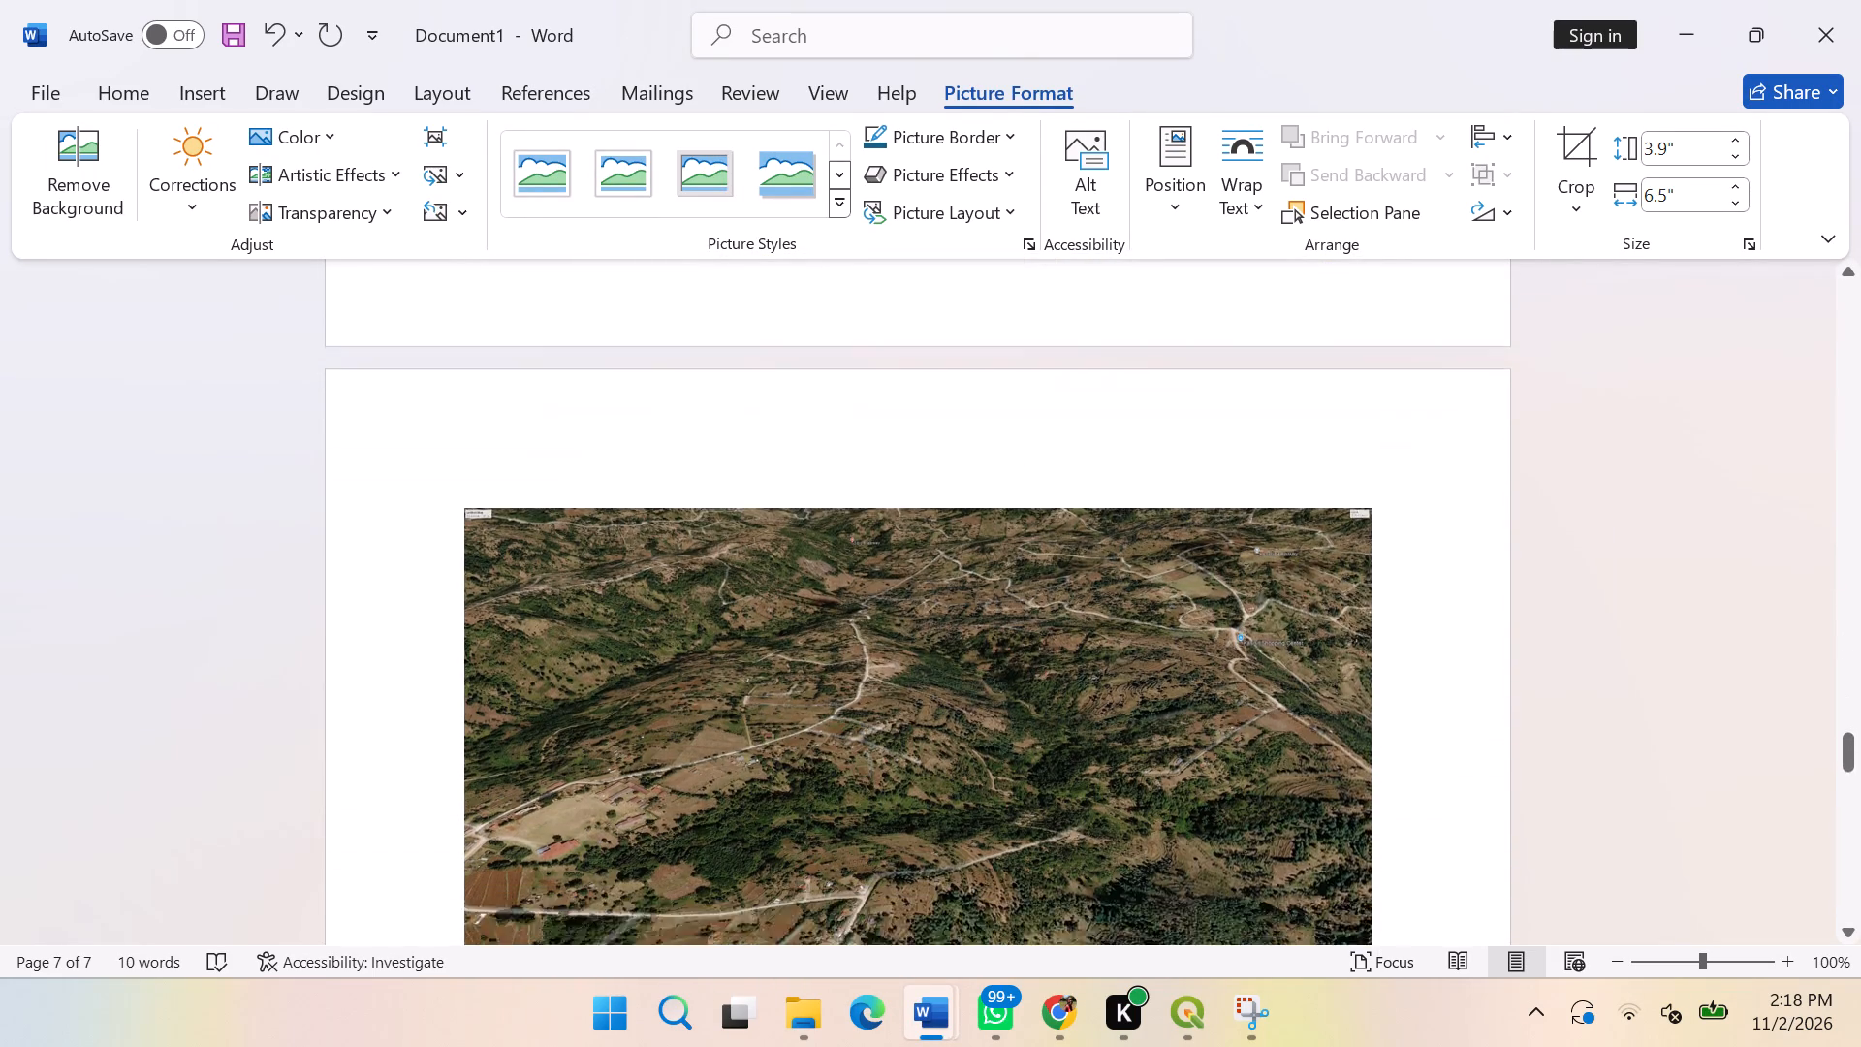
pyautogui.scroll(17, 1073, 799)
pyautogui.scroll(6, 556, 495)
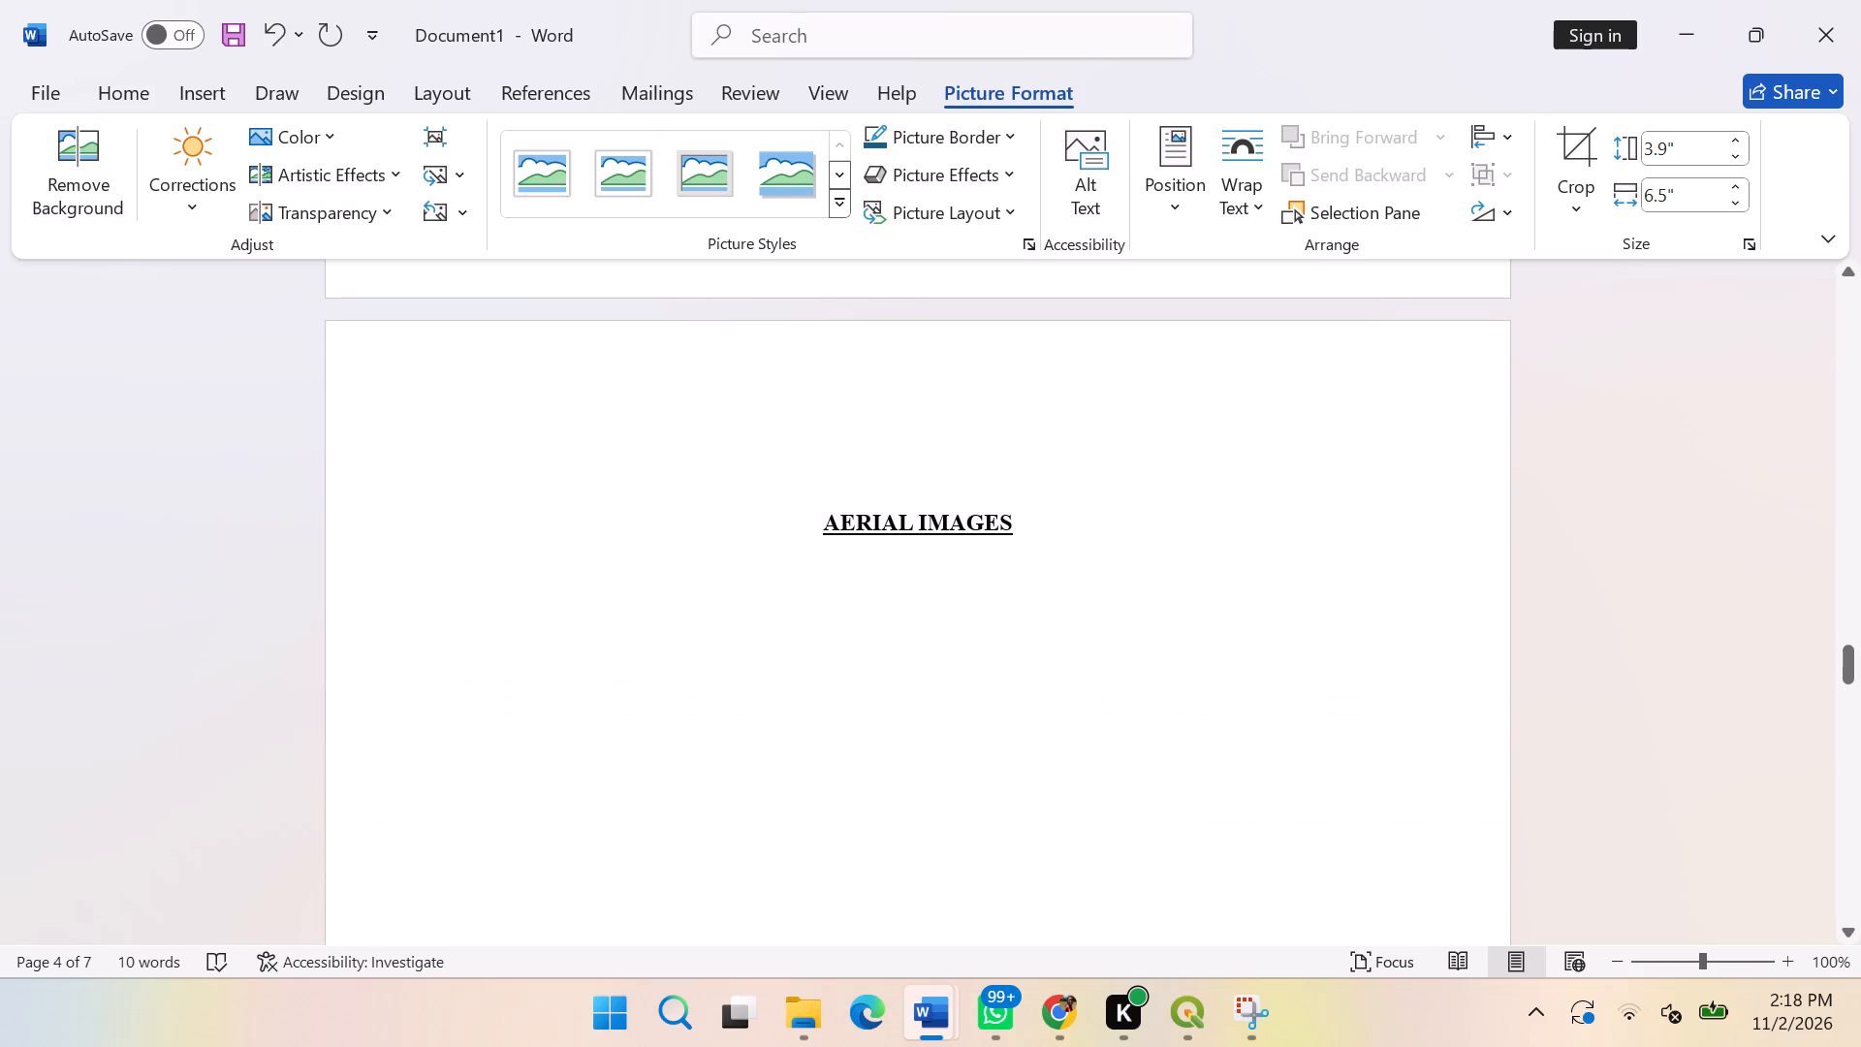
# Push the AERIAL IMAGES heading onto the top of the following page by adding blank lines above it.
pyautogui.click(779, 526)
pyautogui.press('Return')
pyautogui.press('Return')
pyautogui.press('Return')
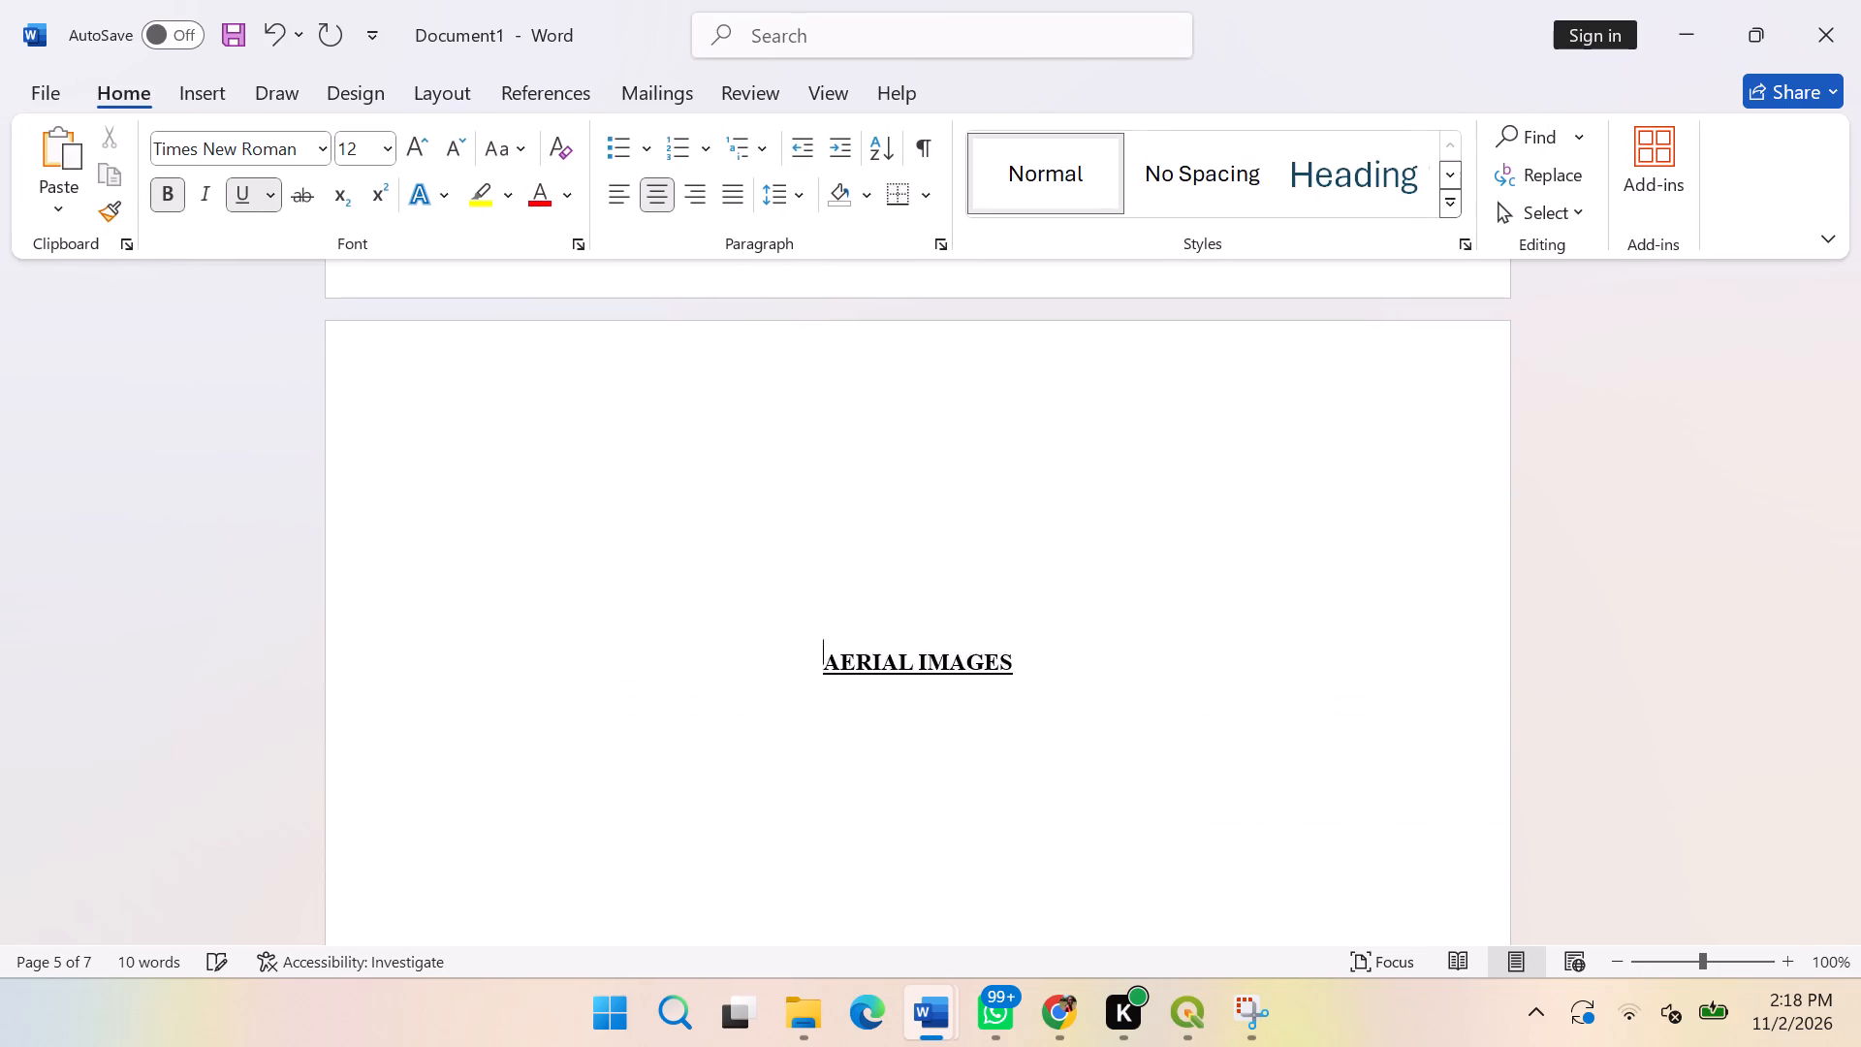
pyautogui.press('Return')
pyautogui.press('Return')
pyautogui.press('Return')
pyautogui.press('Return')
pyautogui.press('Return')
pyautogui.press('Return')
pyautogui.press('Return')
pyautogui.press('Return')
pyautogui.press('Return')
pyautogui.press('Return')
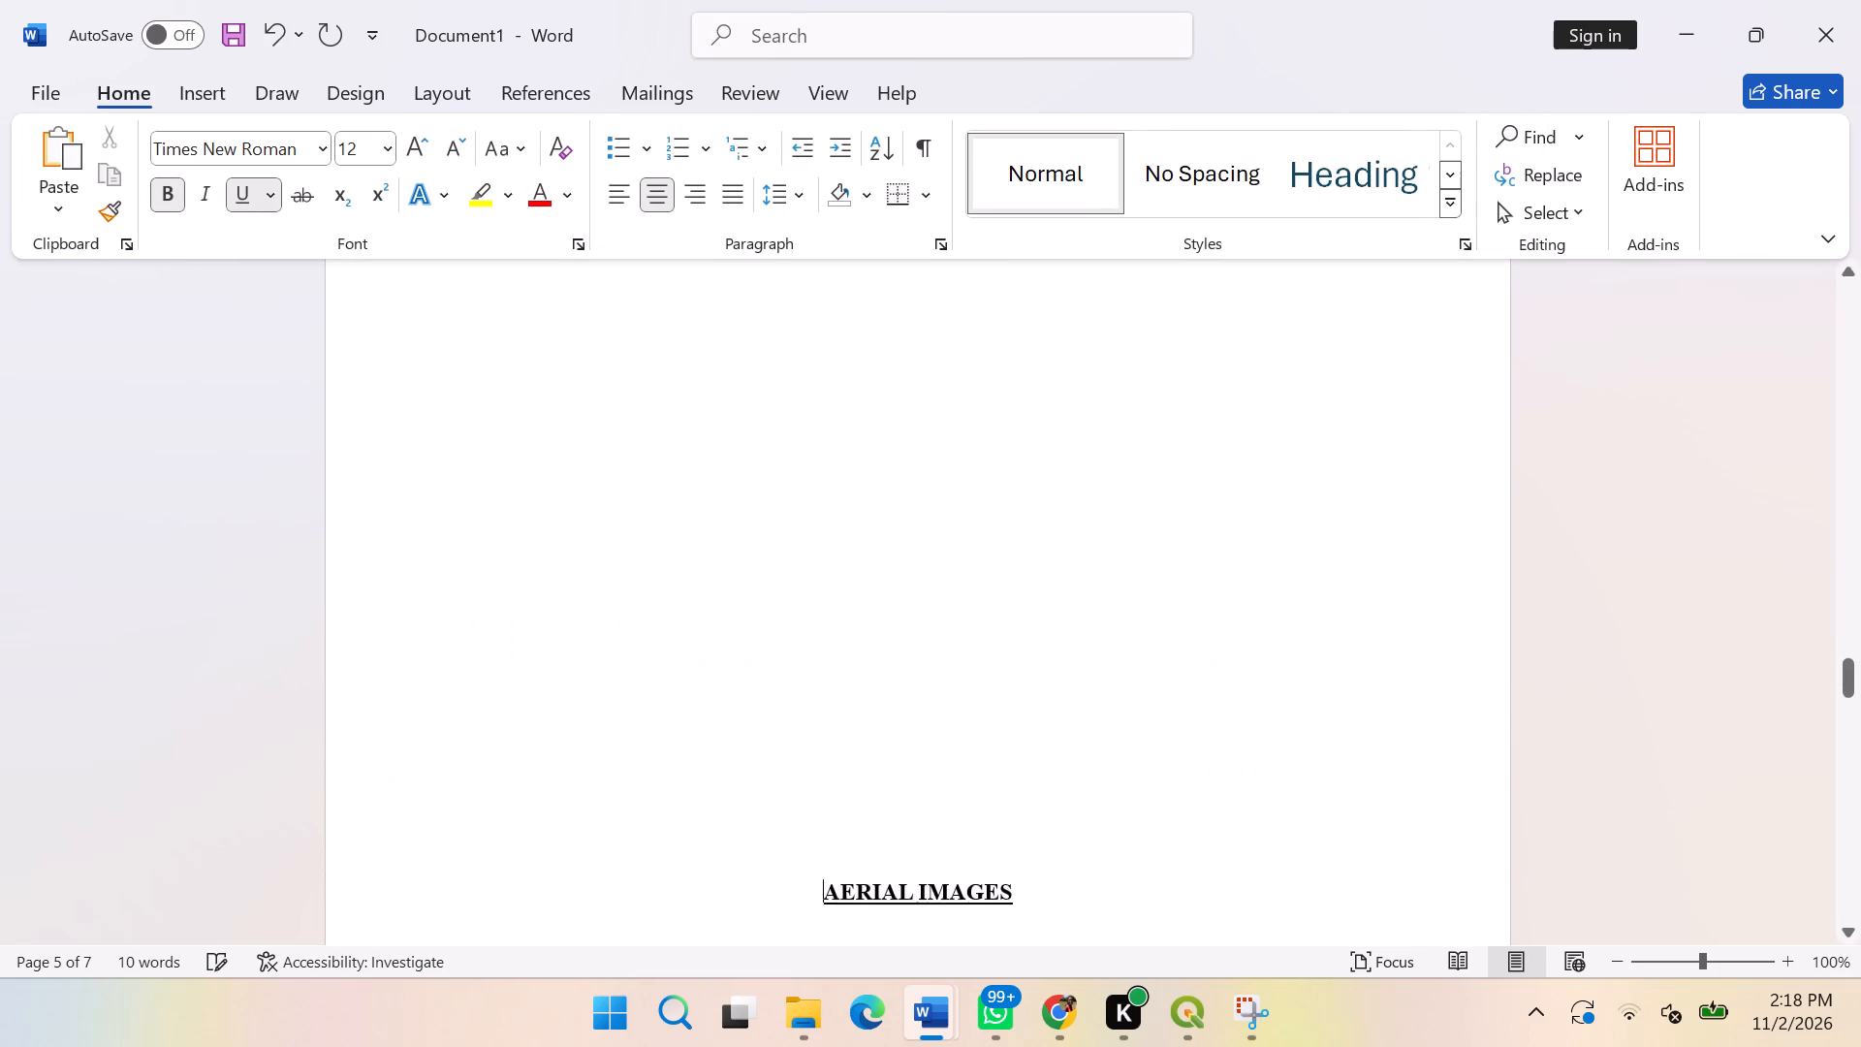
pyautogui.press('Return')
pyautogui.press('Return')
pyautogui.press('Return')
pyautogui.press('Return')
pyautogui.press('Return')
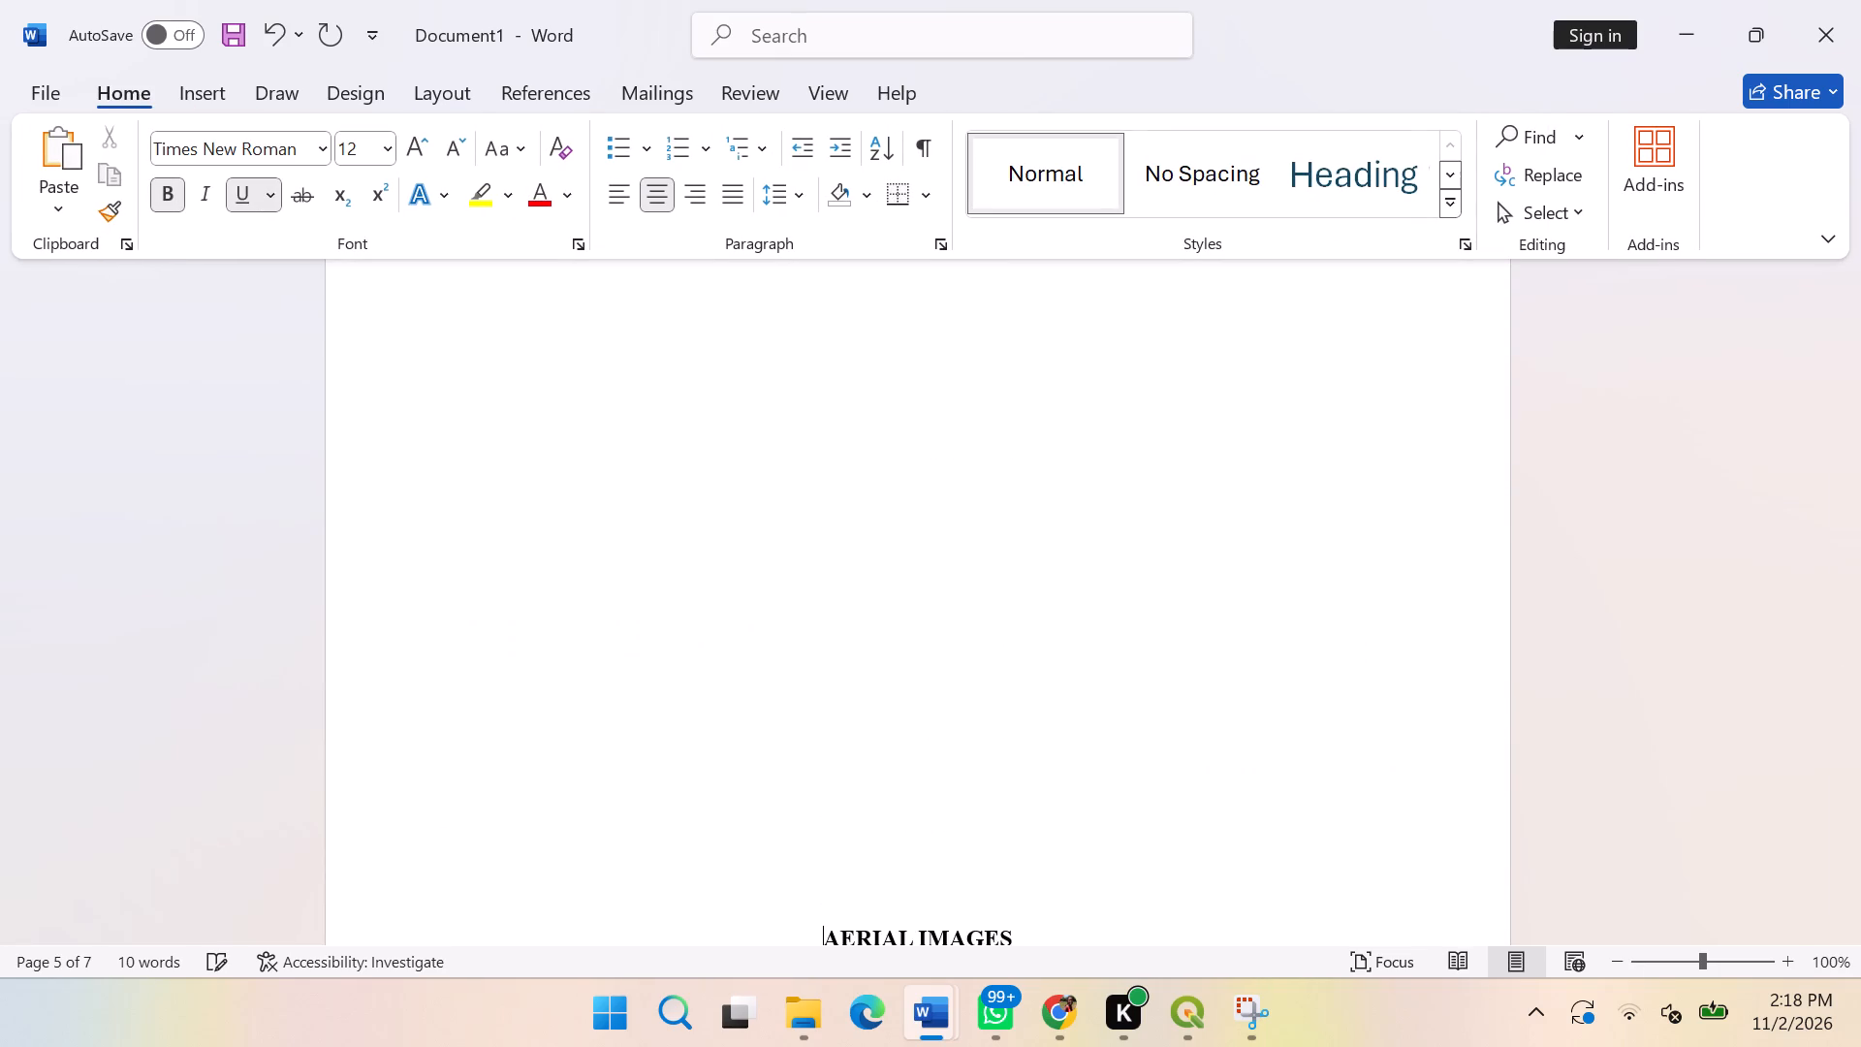
pyautogui.press('Return')
pyautogui.press('Return')
pyautogui.press('Return')
pyautogui.press('Return')
pyautogui.press('Return')
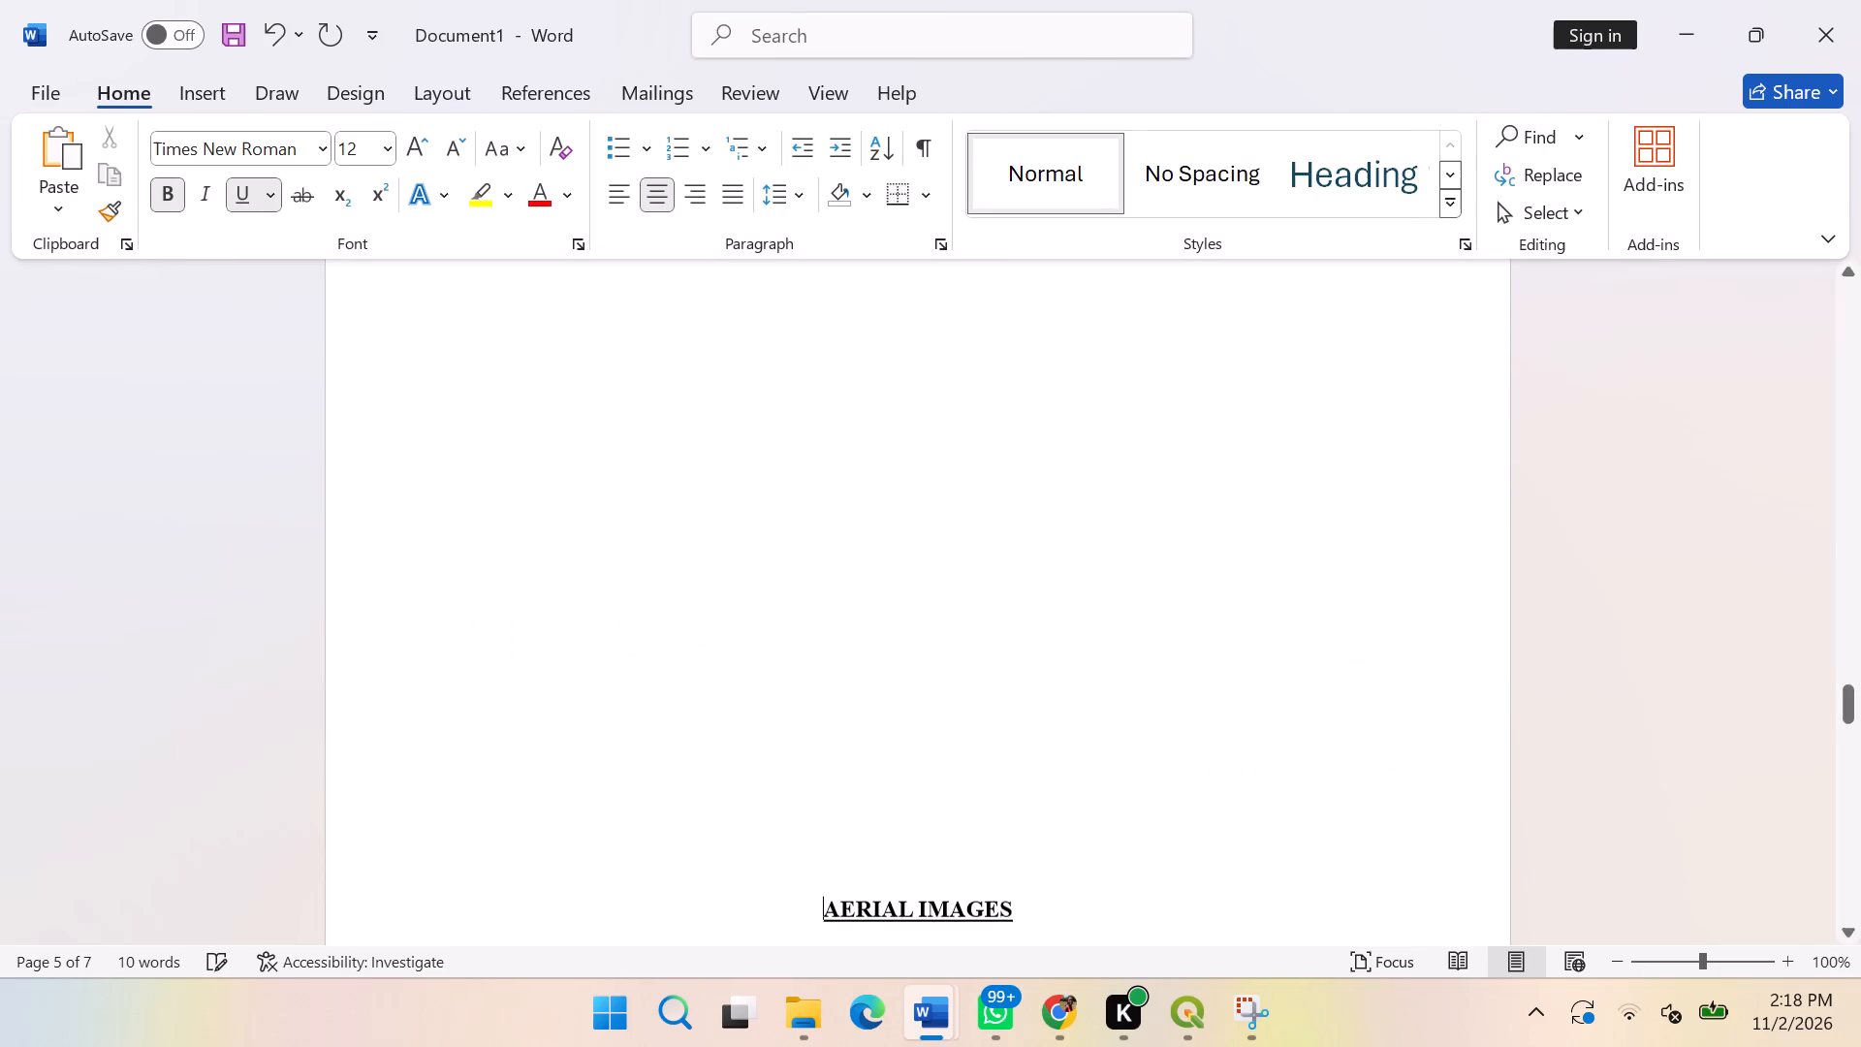
pyautogui.press('Return')
pyautogui.press('Return')
pyautogui.press('Return')
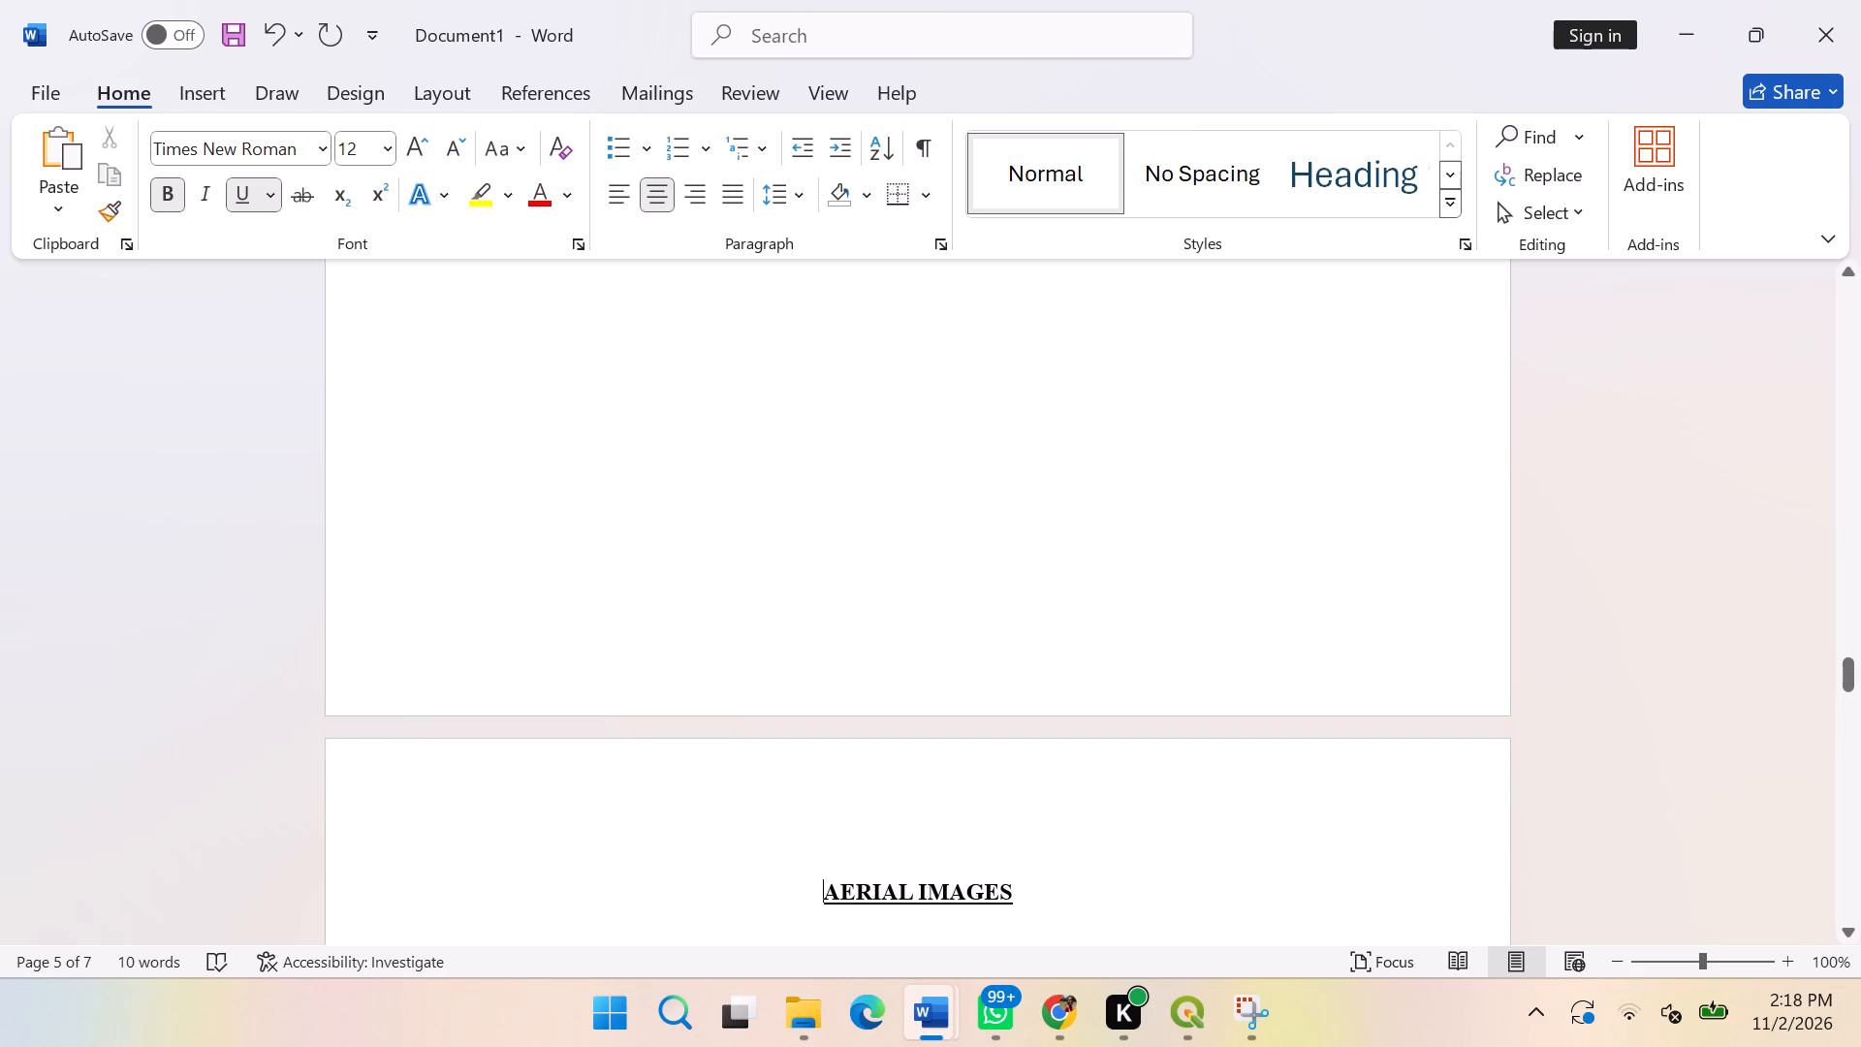
# Check the placement of the three aerial images on the pages after the heading, selecting the first and second pictures in turn.
pyautogui.scroll(-20, 928, 501)
pyautogui.scroll(-7, 928, 501)
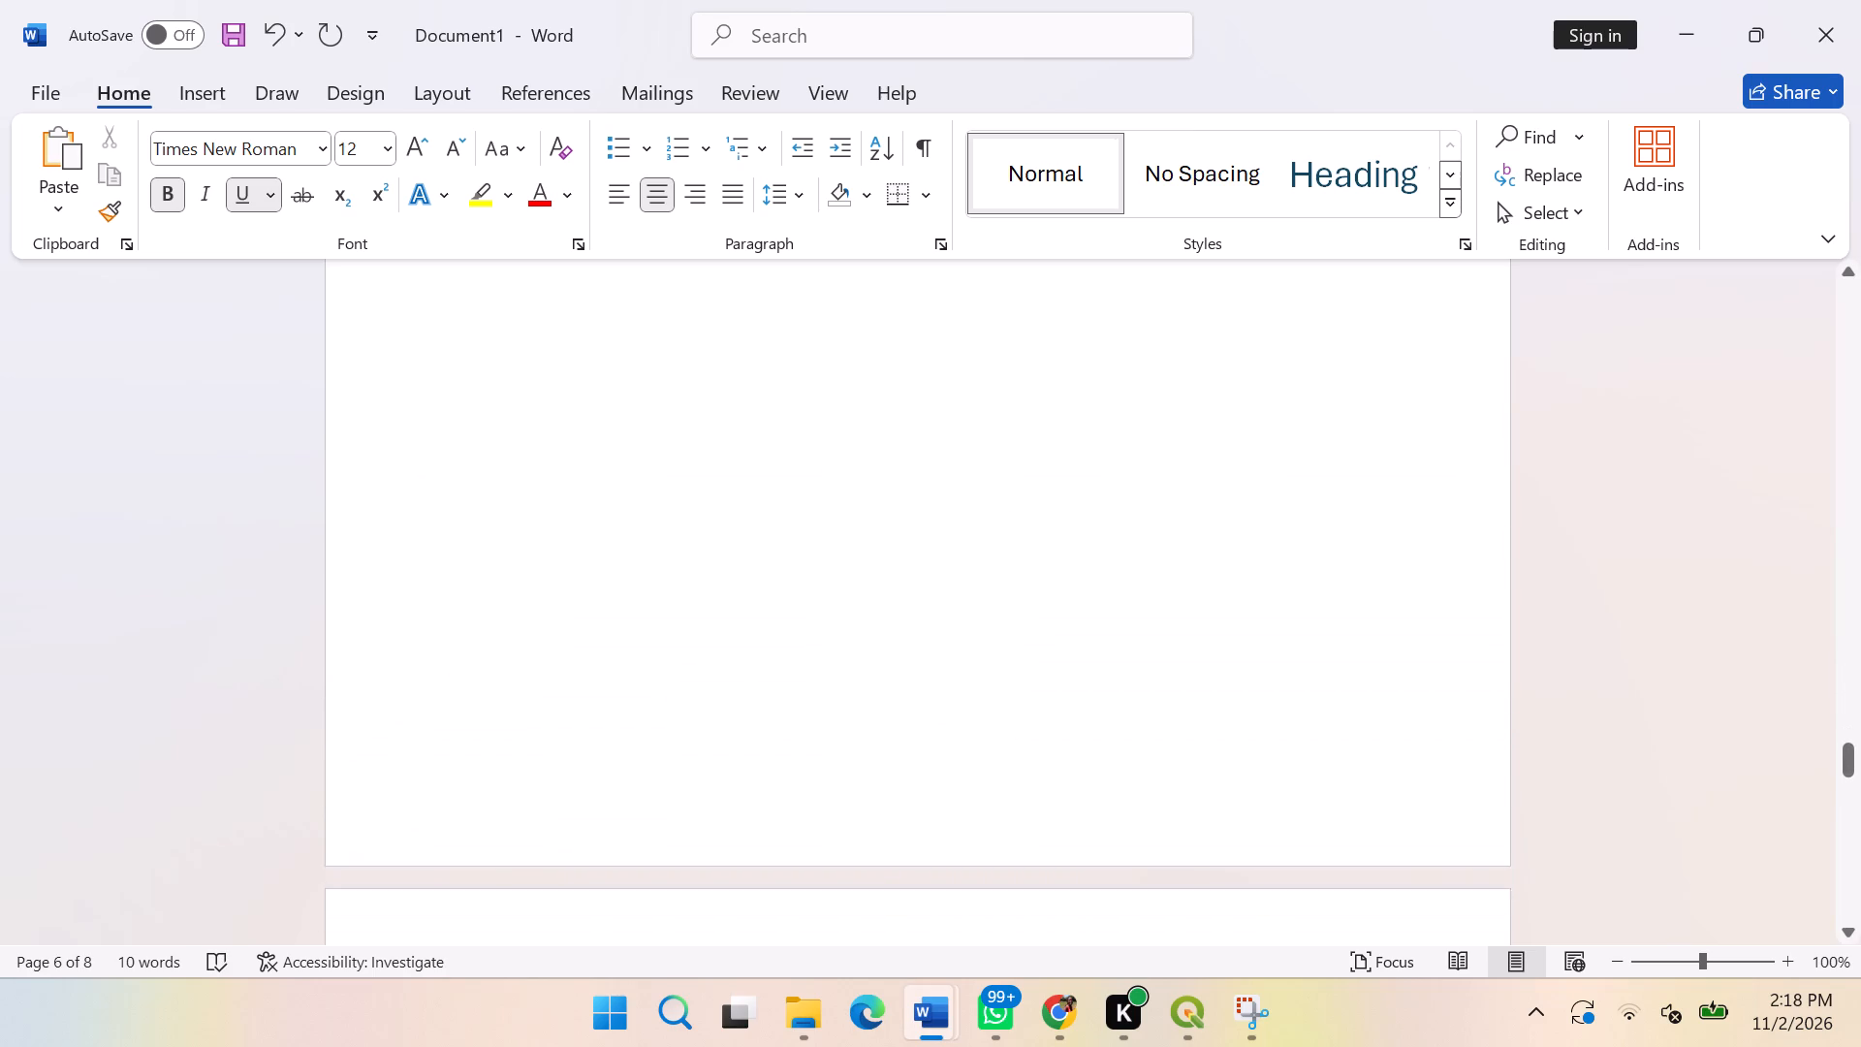
pyautogui.scroll(-2, 918, 846)
pyautogui.scroll(1, 920, 848)
pyautogui.click(796, 446)
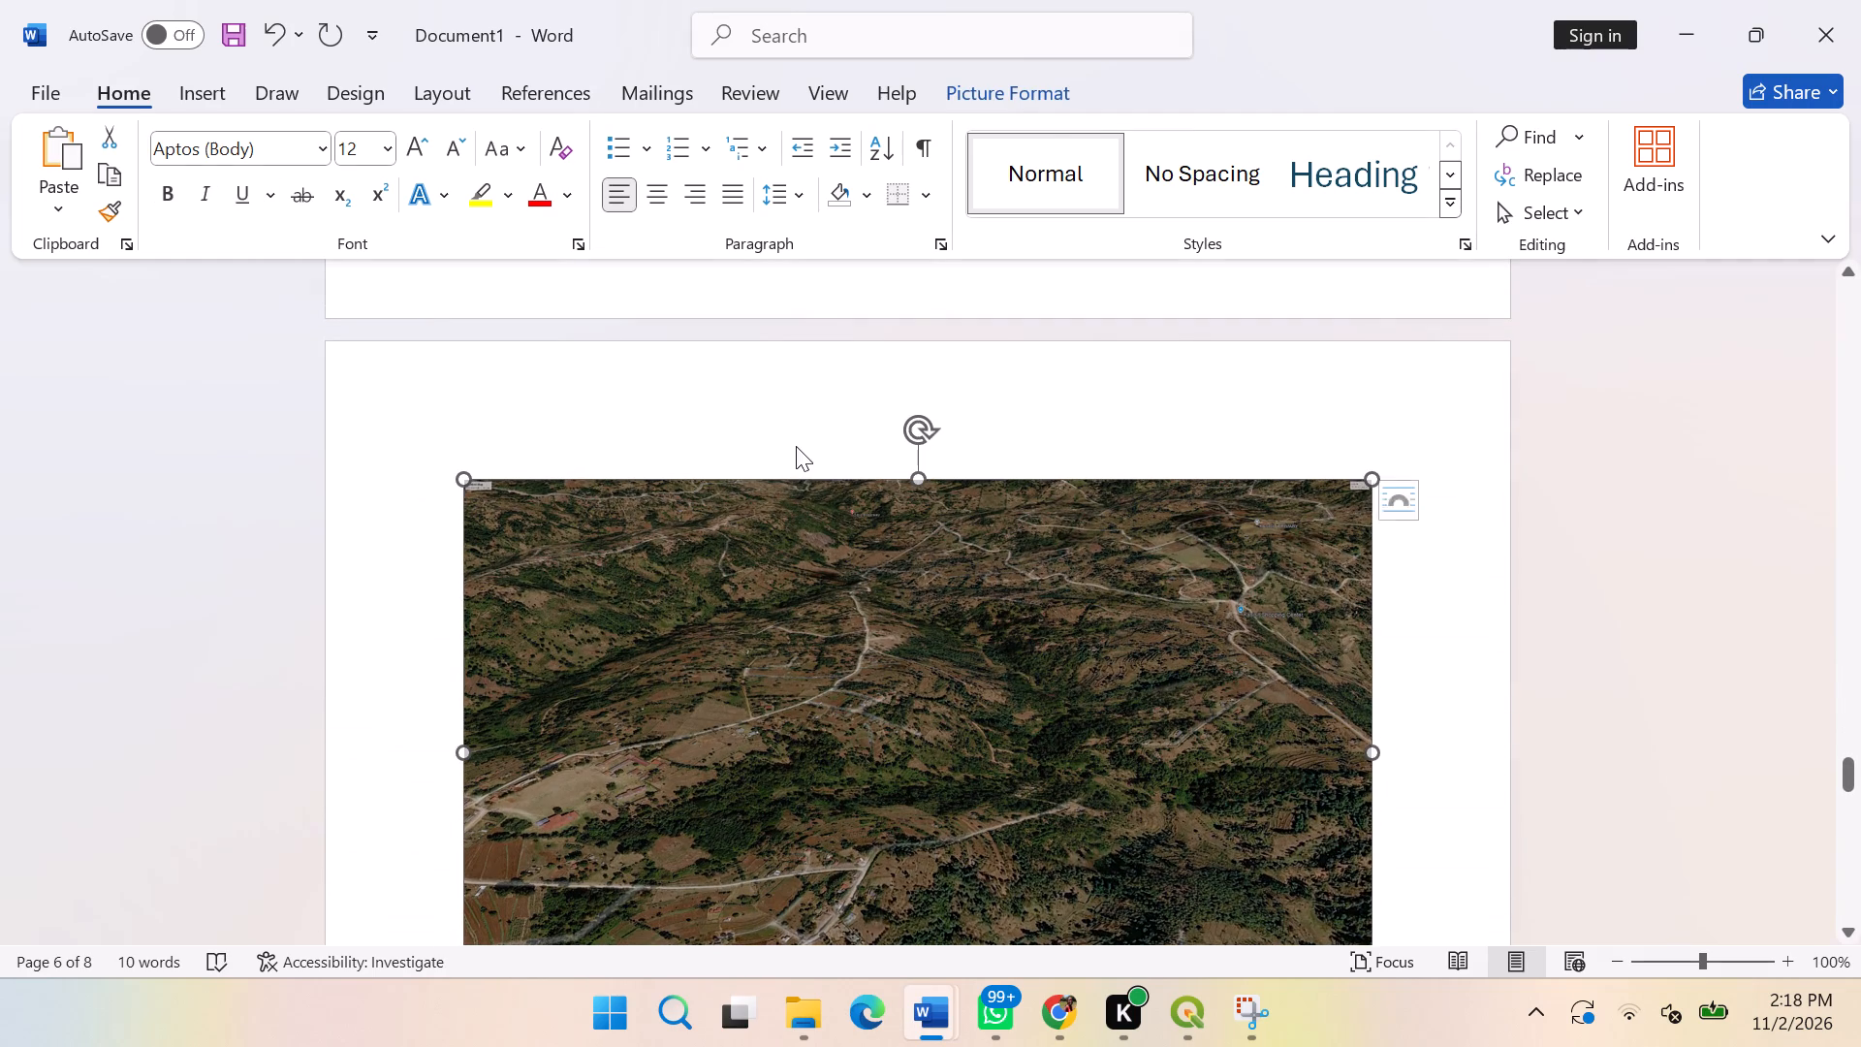
pyautogui.click(509, 424)
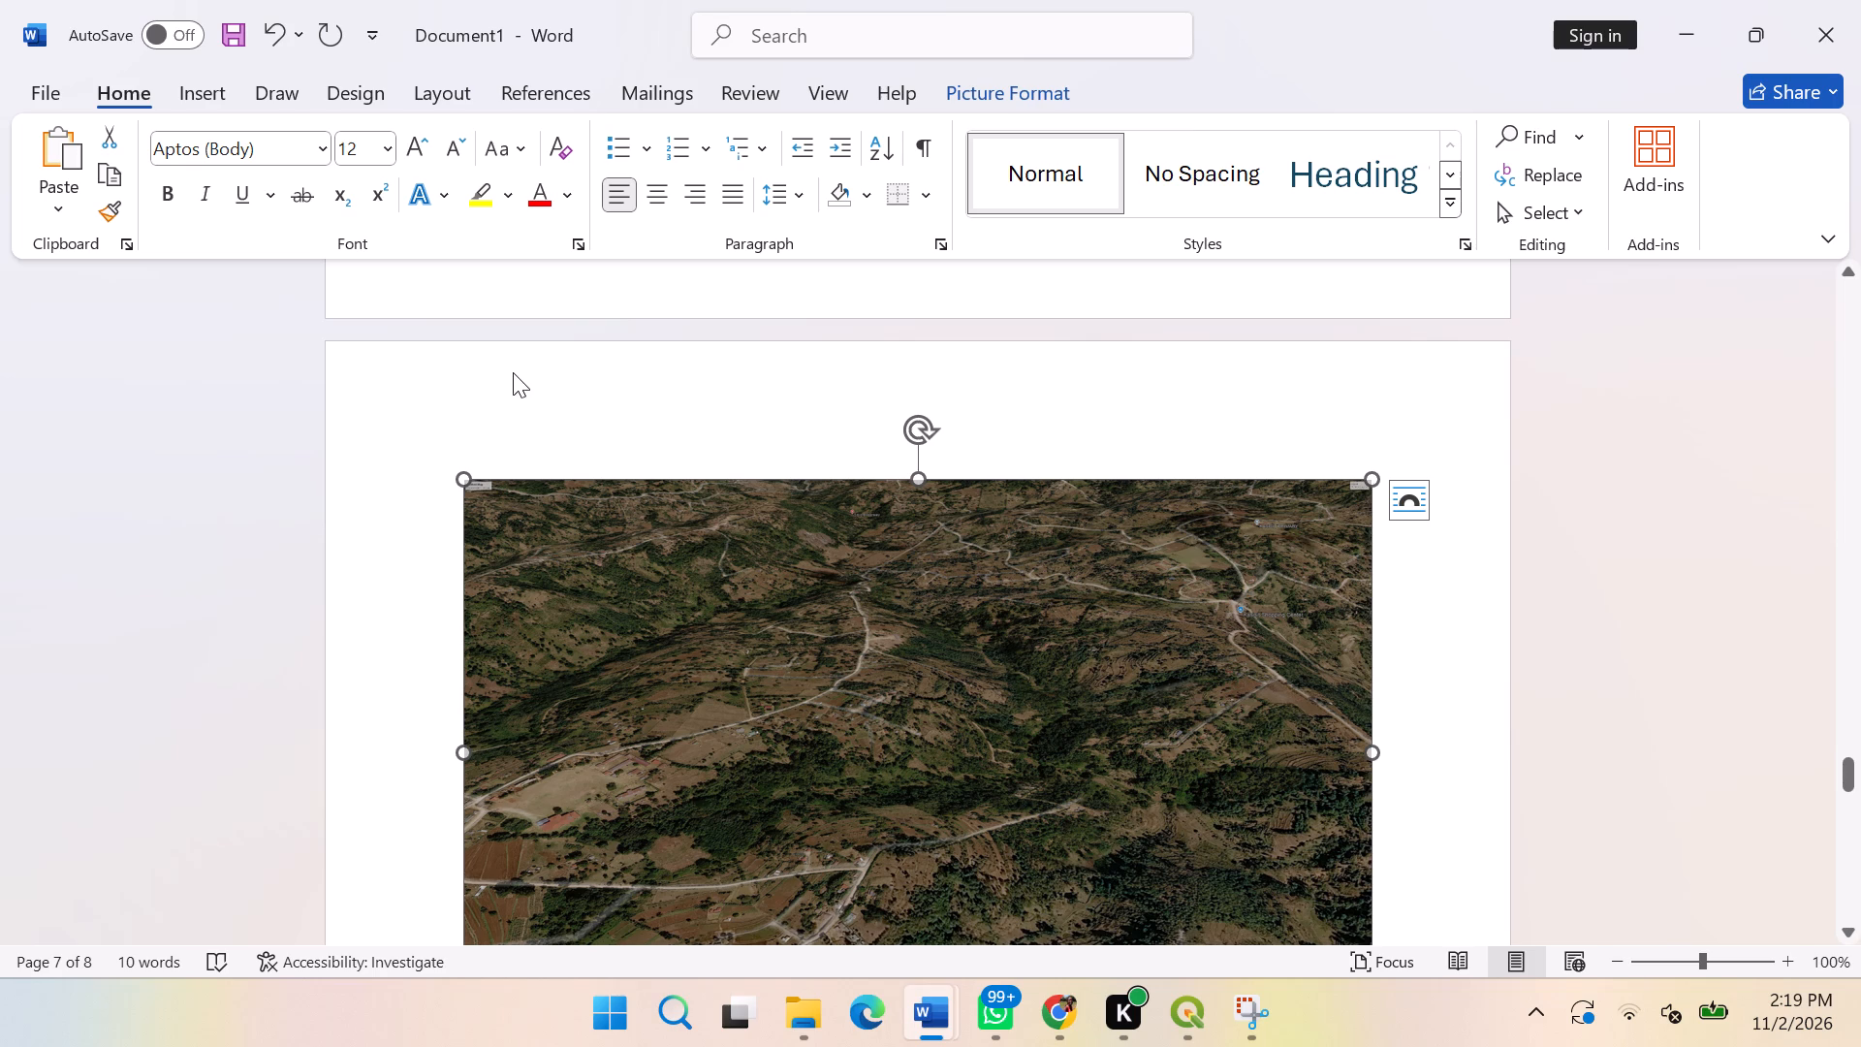
pyautogui.scroll(-8, 478, 383)
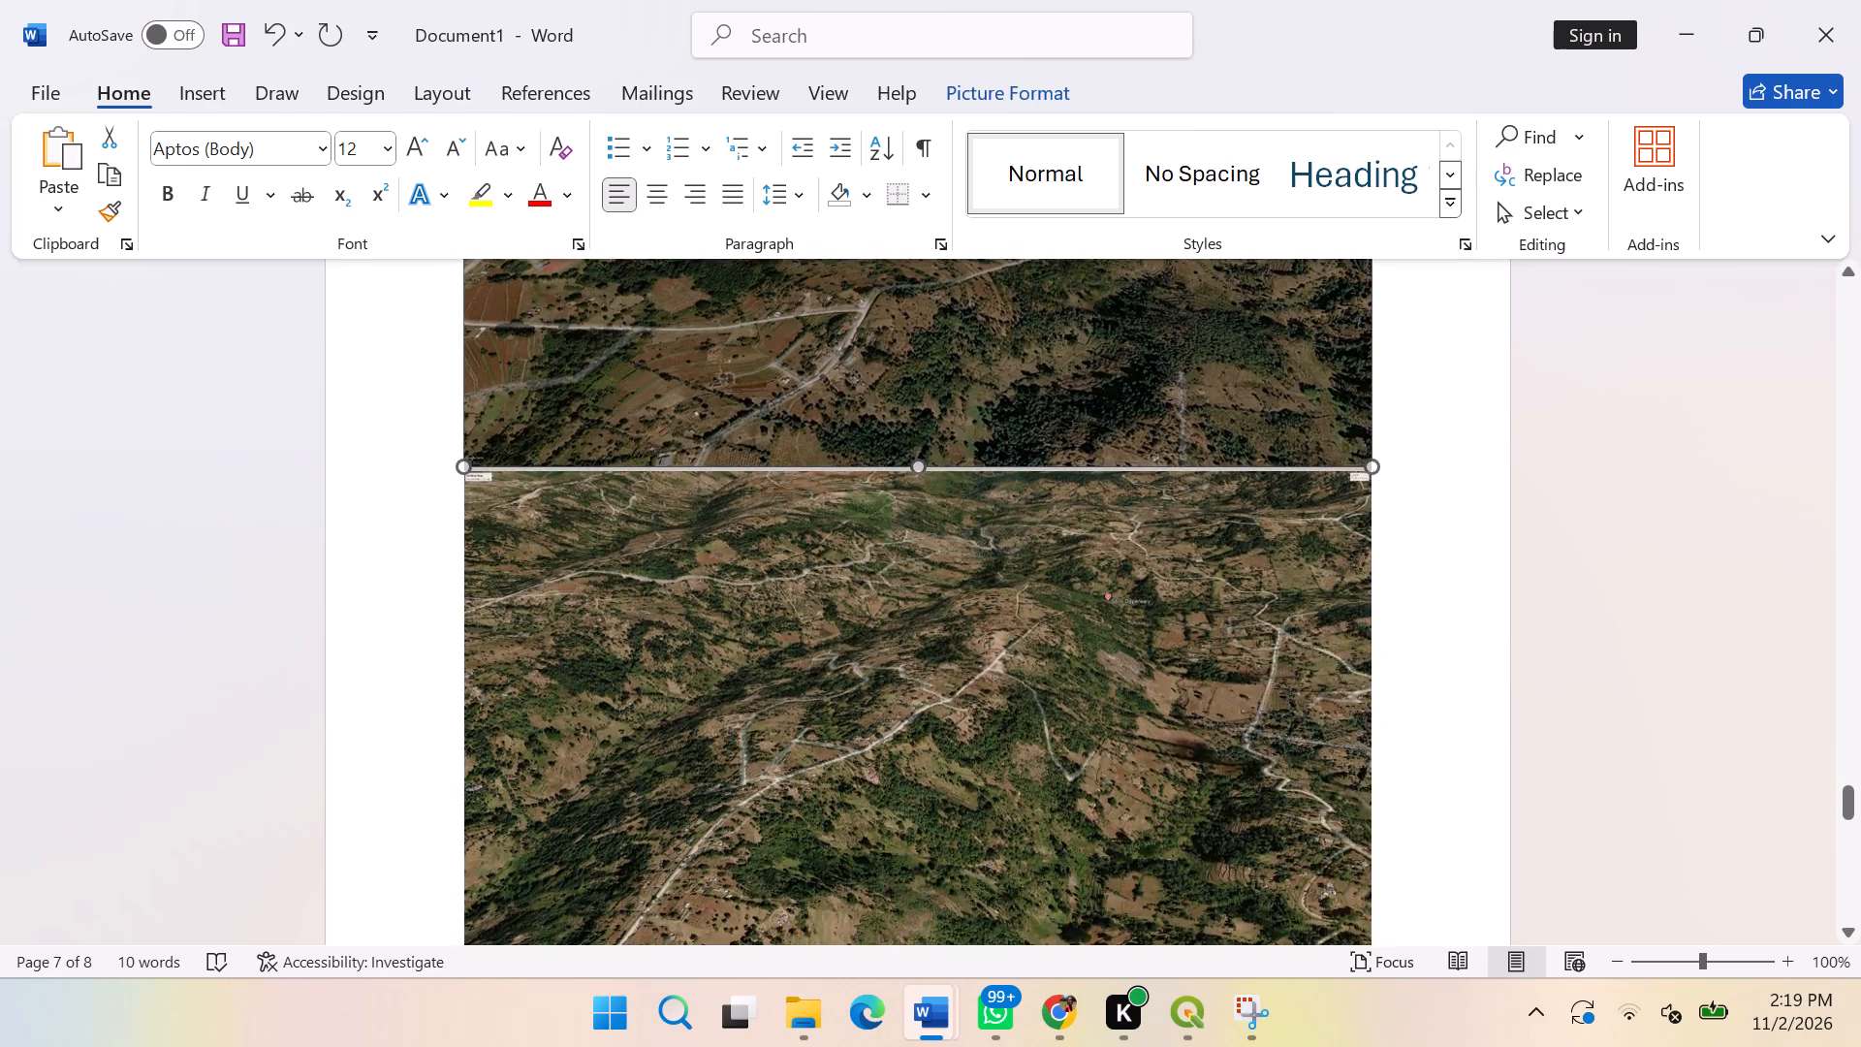
pyautogui.scroll(-15, 489, 401)
pyautogui.scroll(-7, 485, 600)
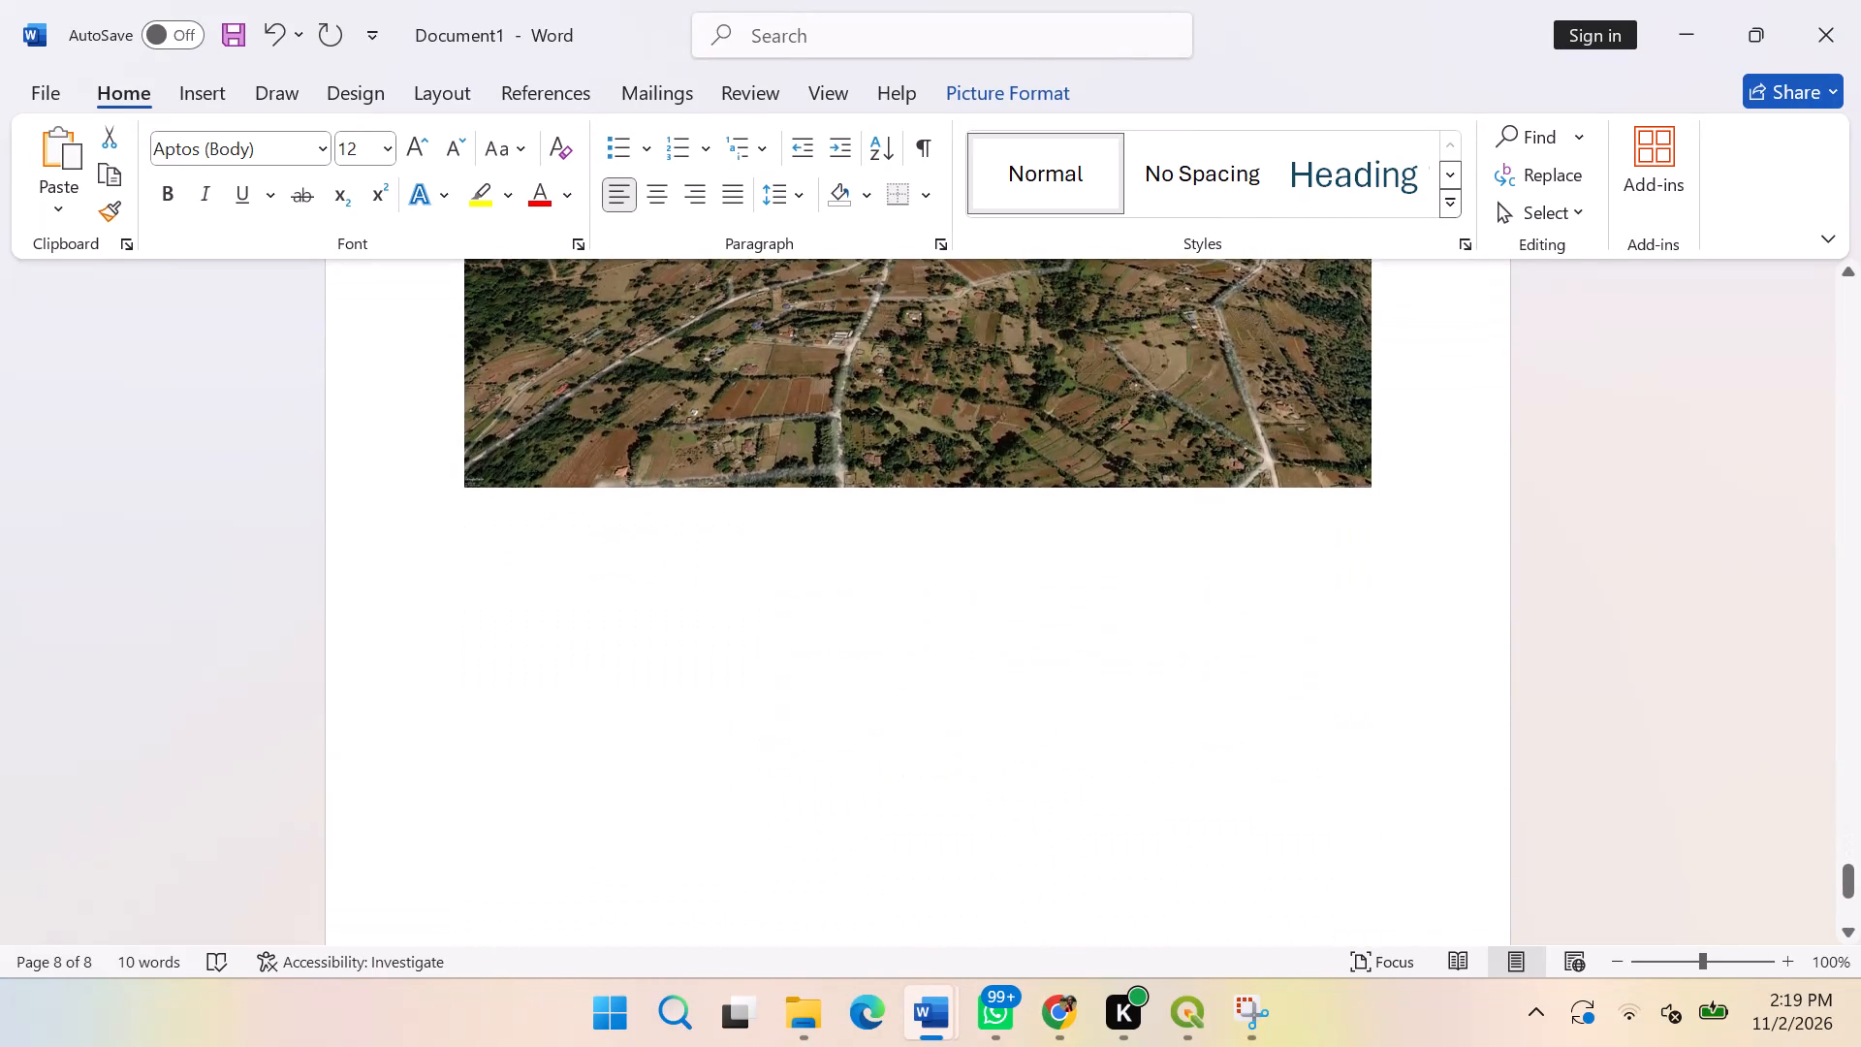
pyautogui.scroll(3, 466, 688)
pyautogui.scroll(-1, 466, 682)
pyautogui.scroll(20, 466, 682)
pyautogui.scroll(3, 453, 620)
pyautogui.click(428, 841)
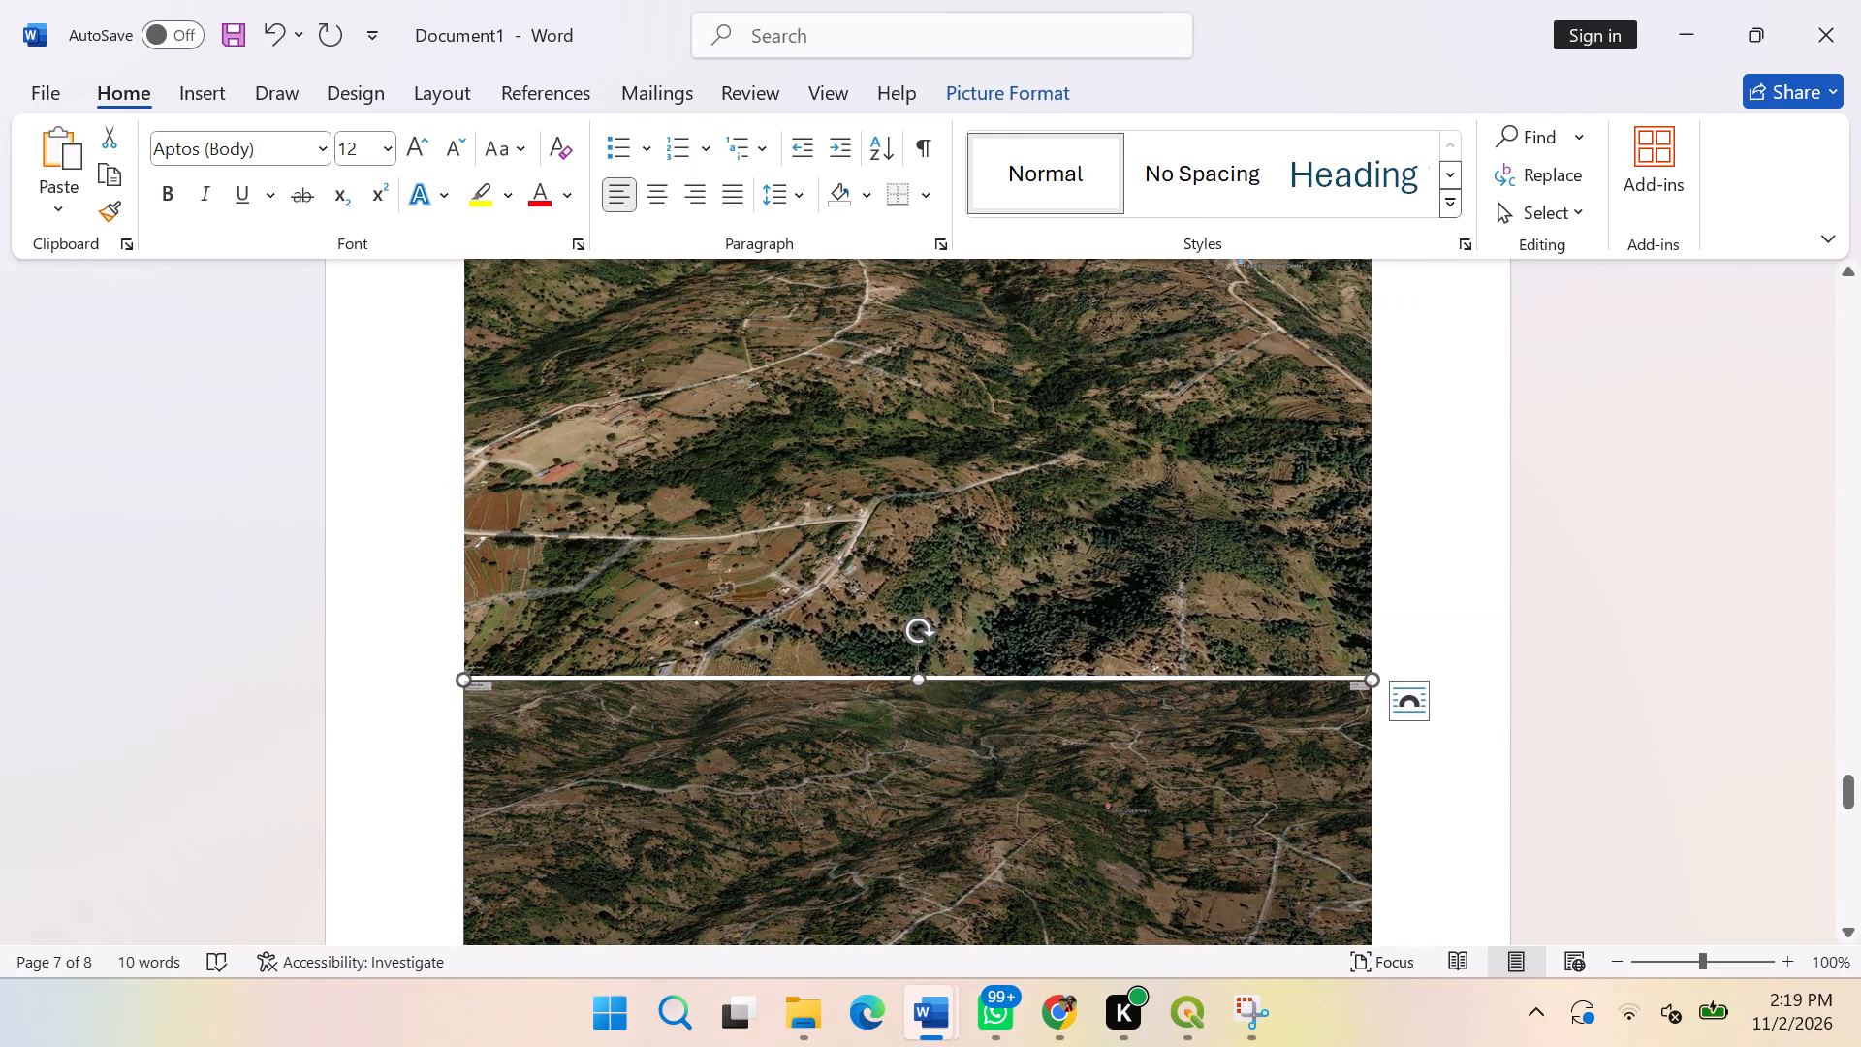
pyautogui.click(1468, 802)
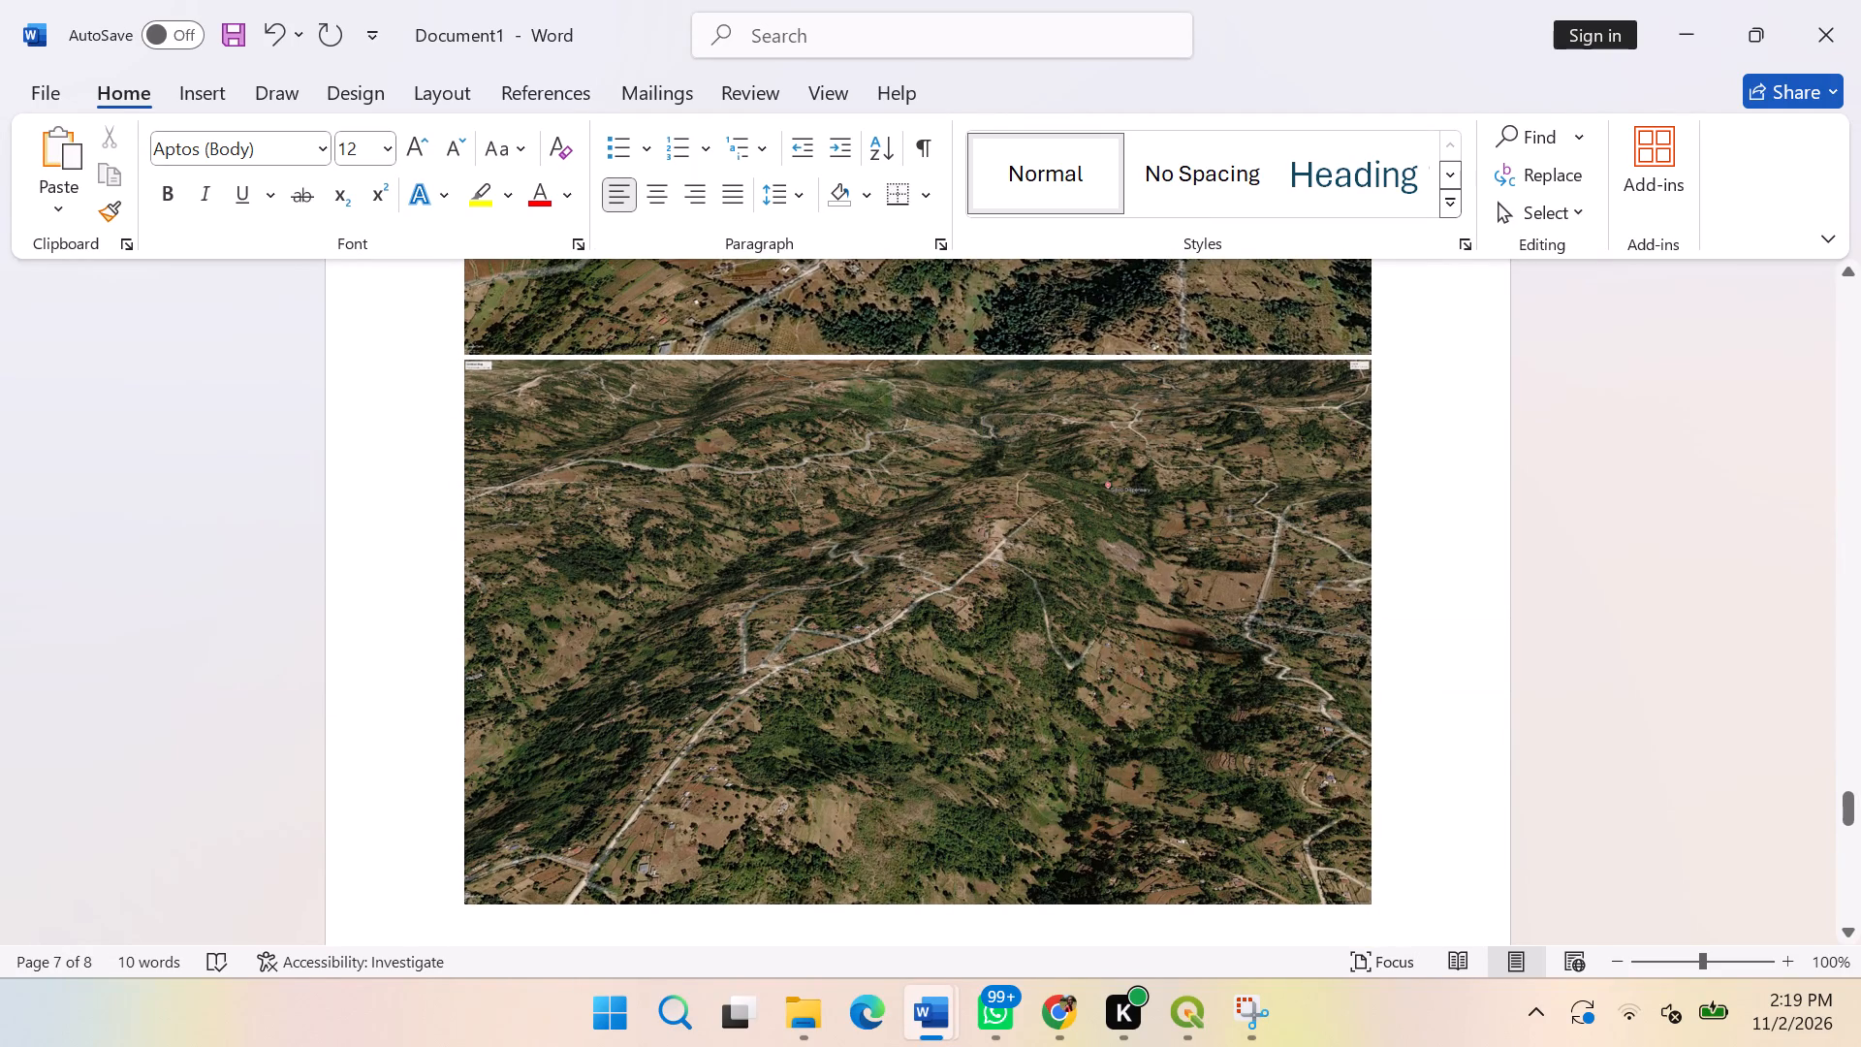
# Print one copy of only page 7, the page with two stacked aerial images, on the ECOSYS M4125idn printer.
pyautogui.click(1389, 340)
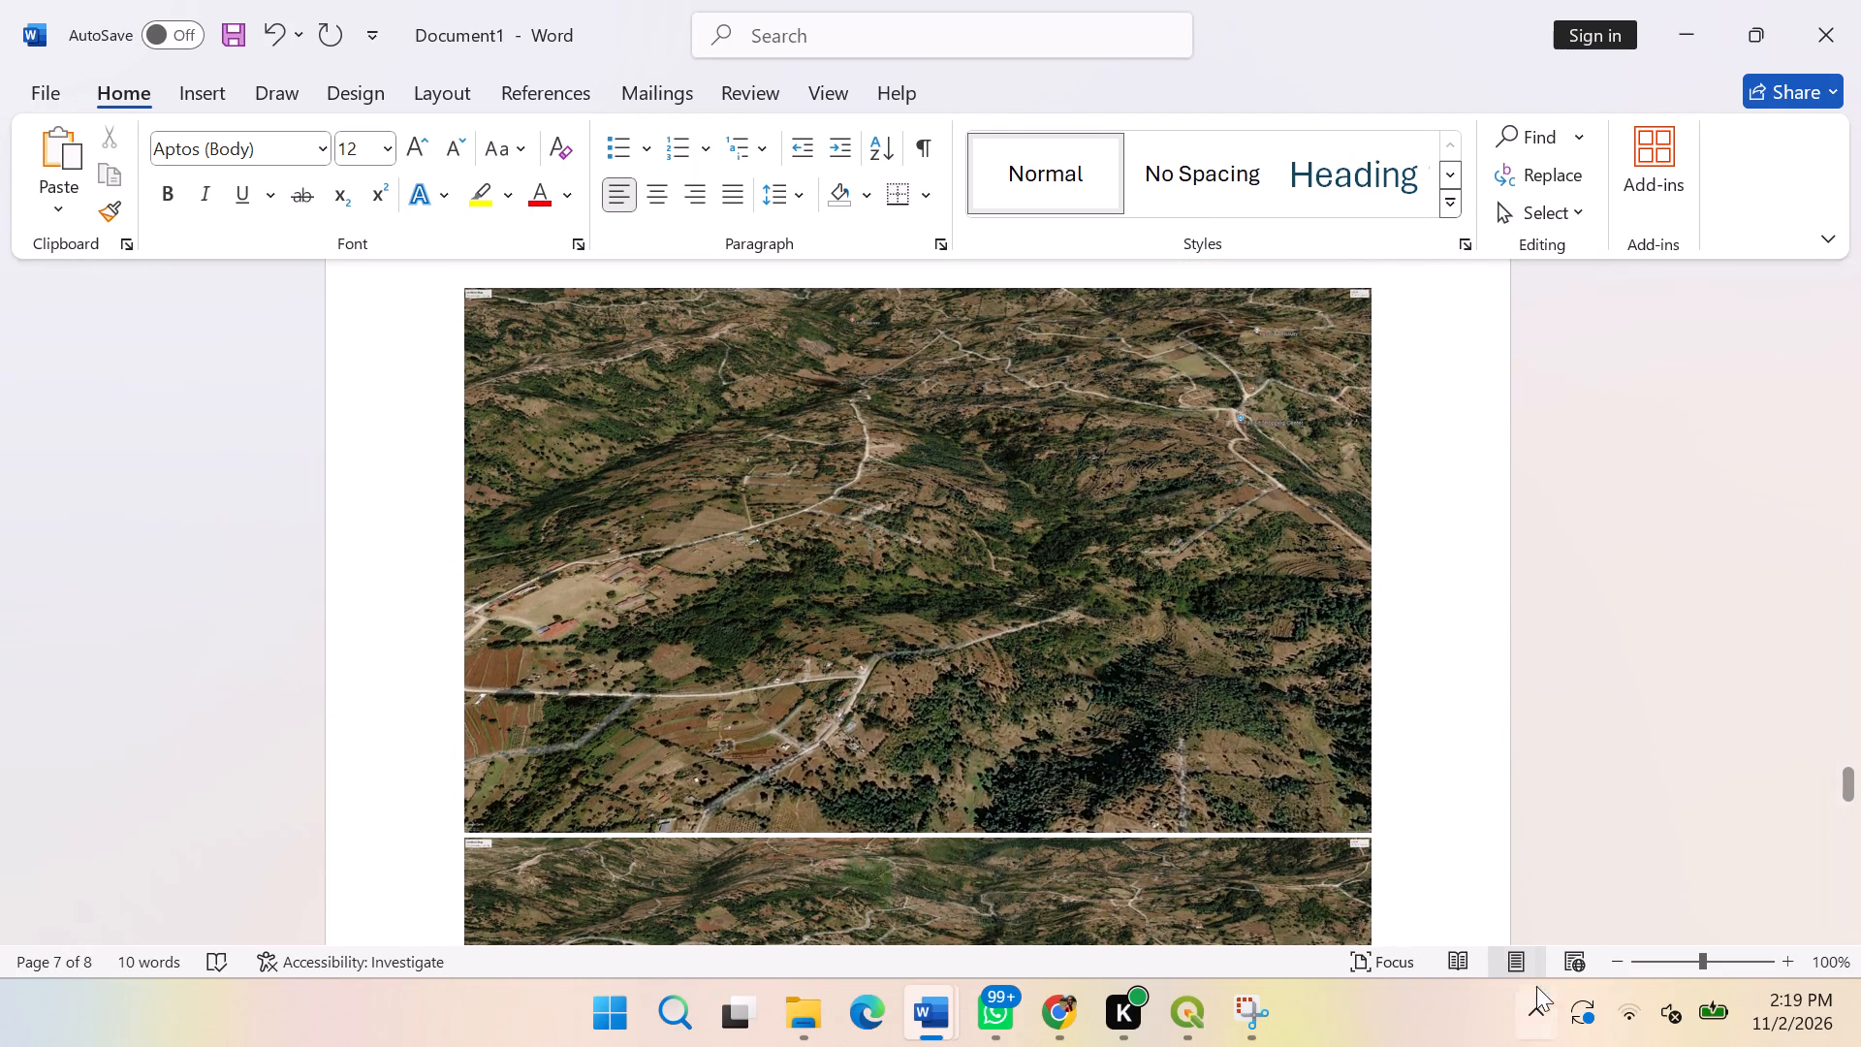
pyautogui.scroll(4, 1378, 800)
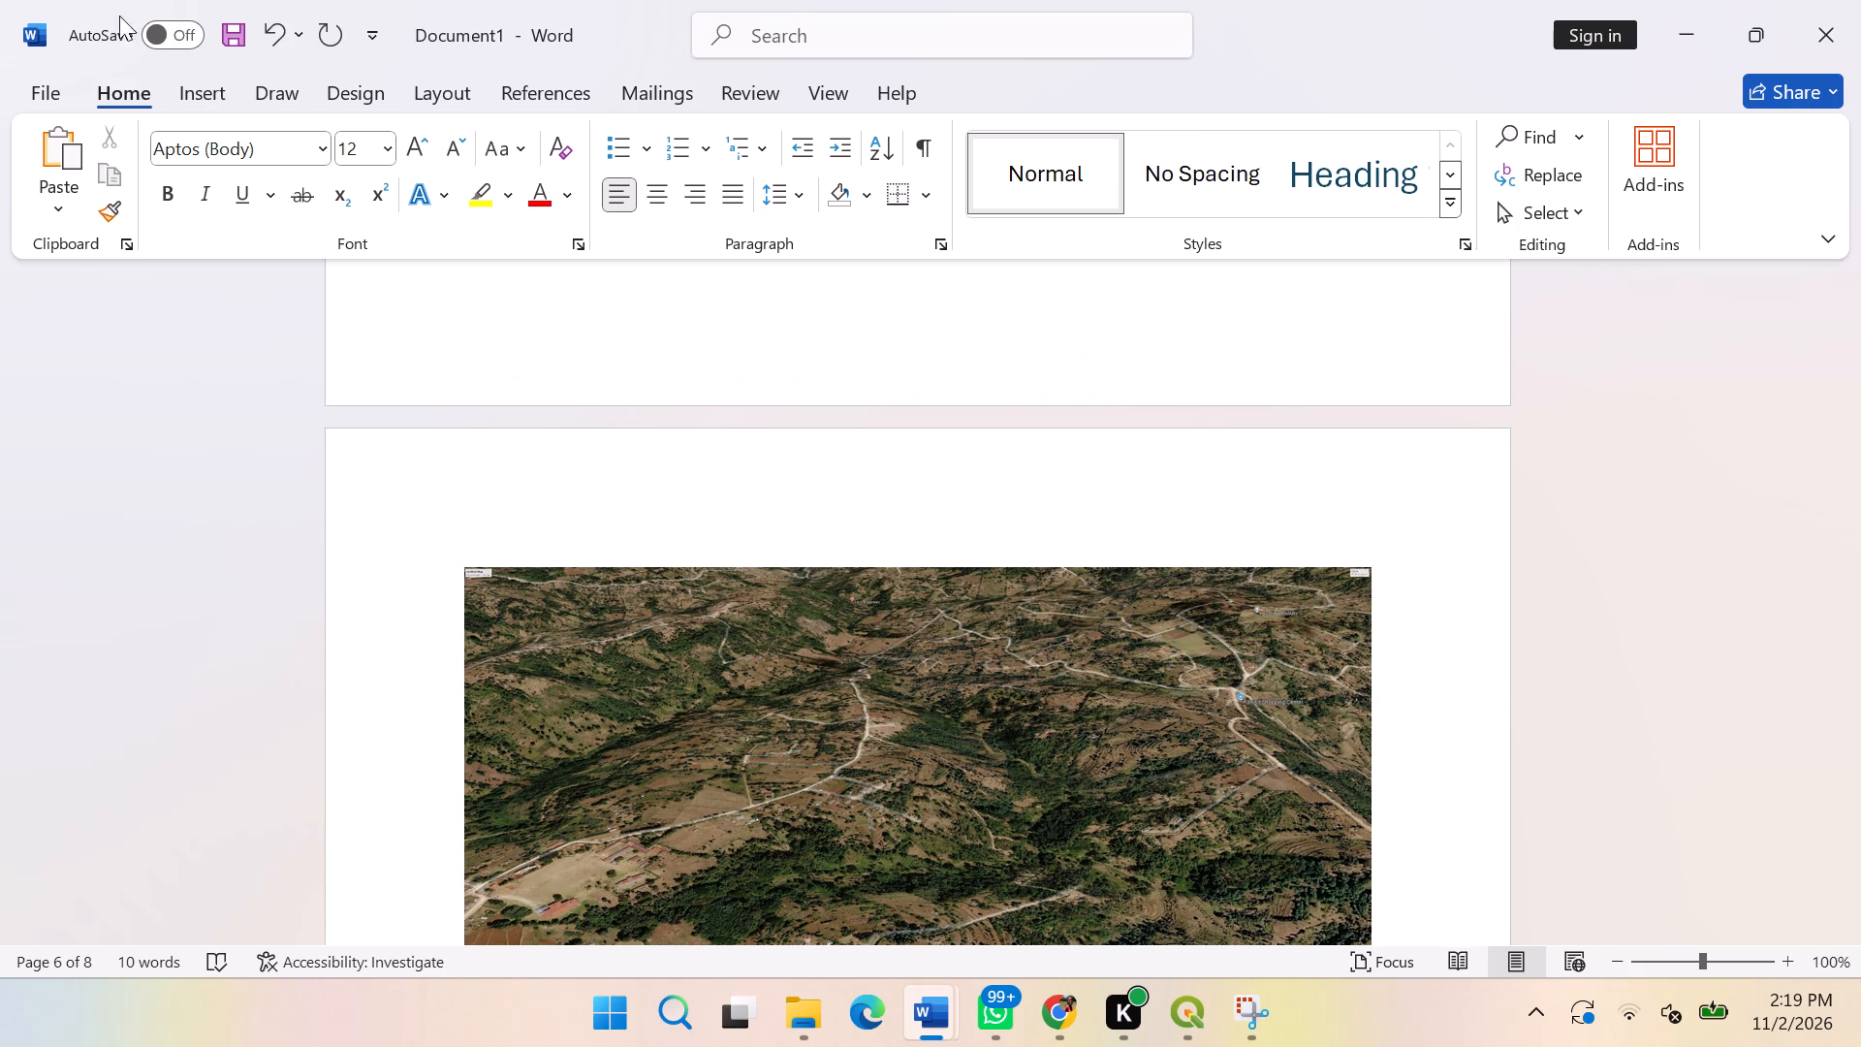
pyautogui.click(47, 86)
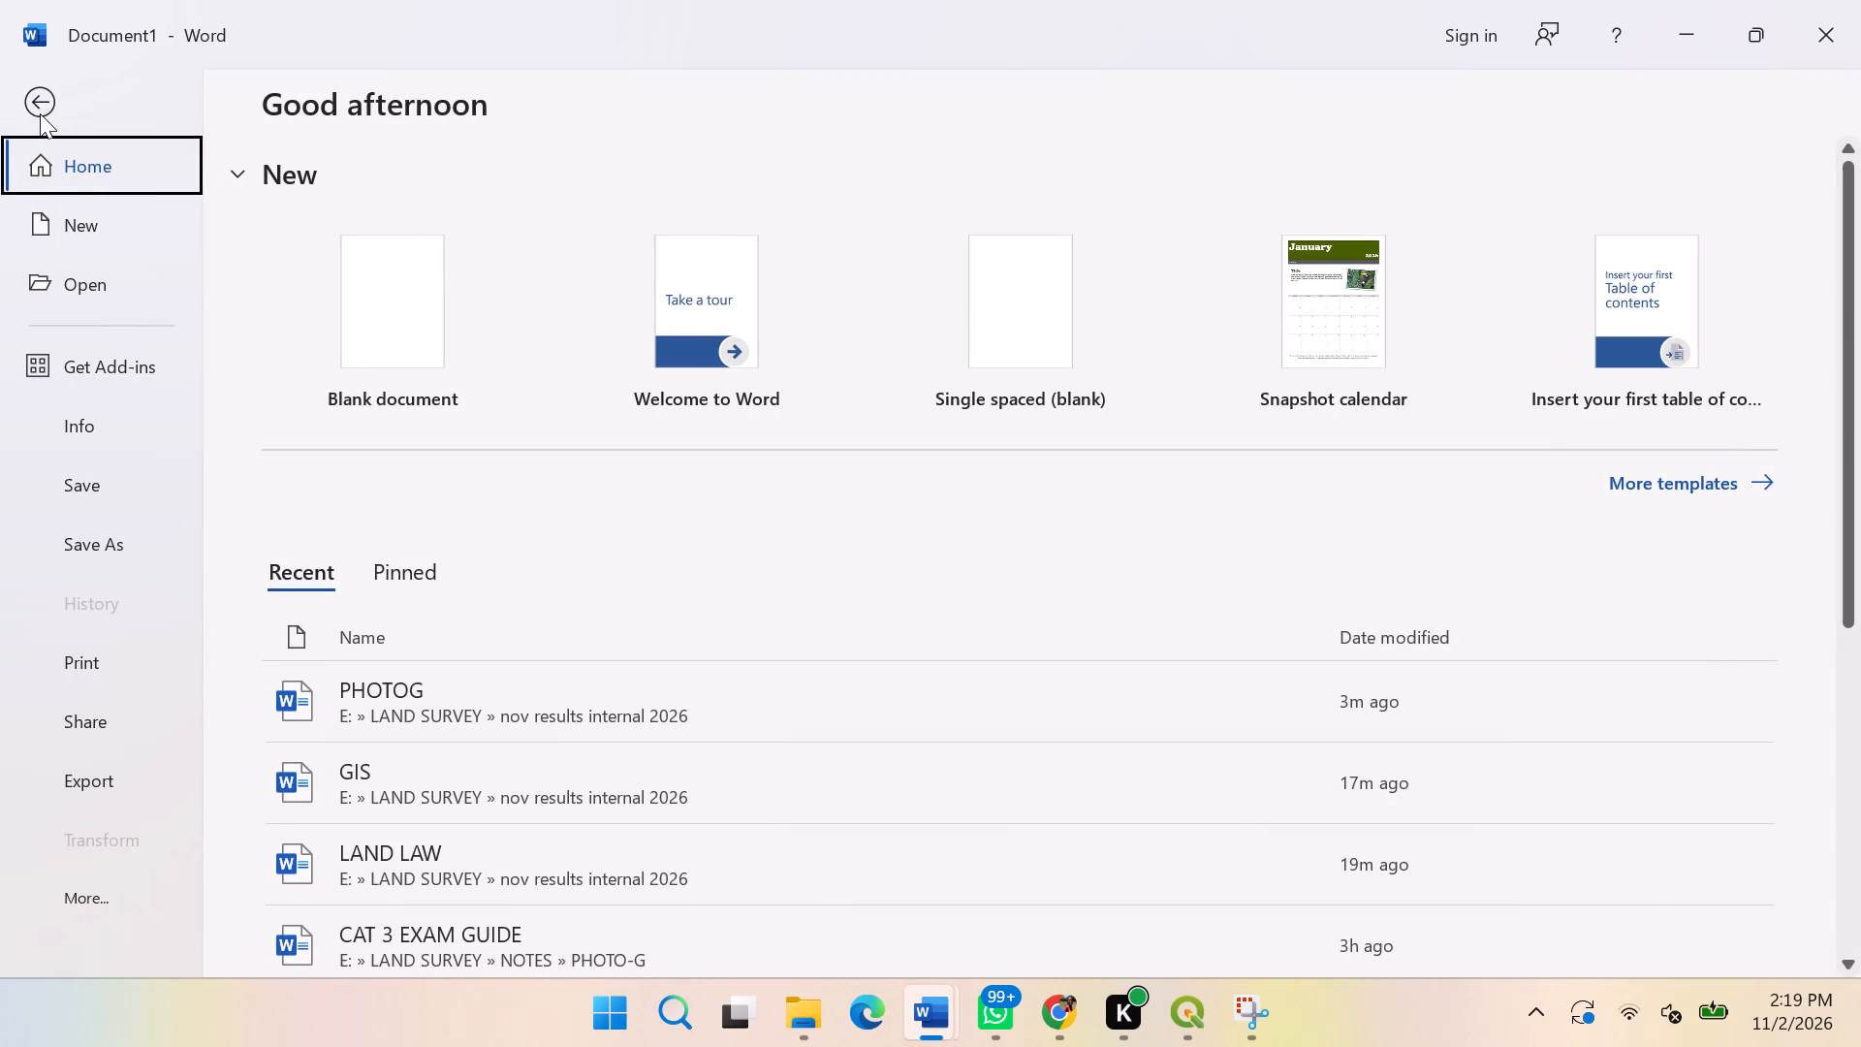
pyautogui.click(82, 669)
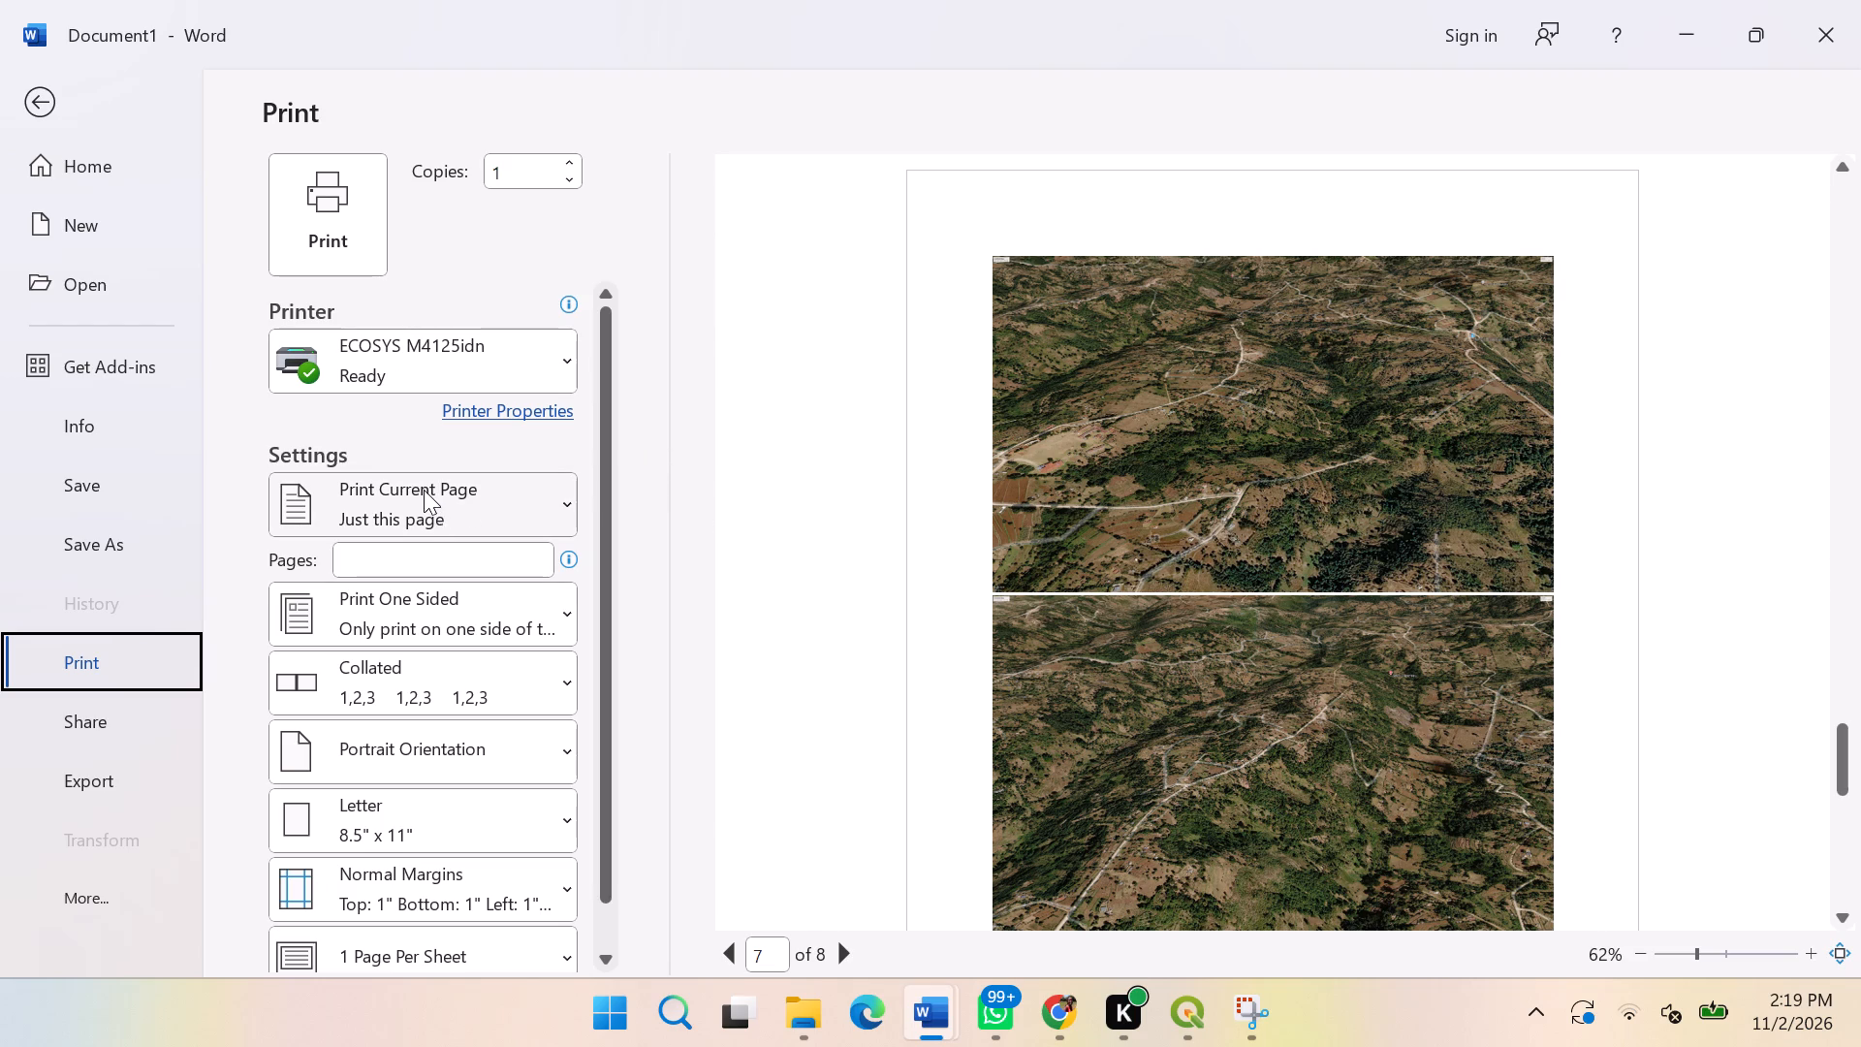
pyautogui.scroll(-7, 1372, 585)
pyautogui.scroll(1, 1340, 603)
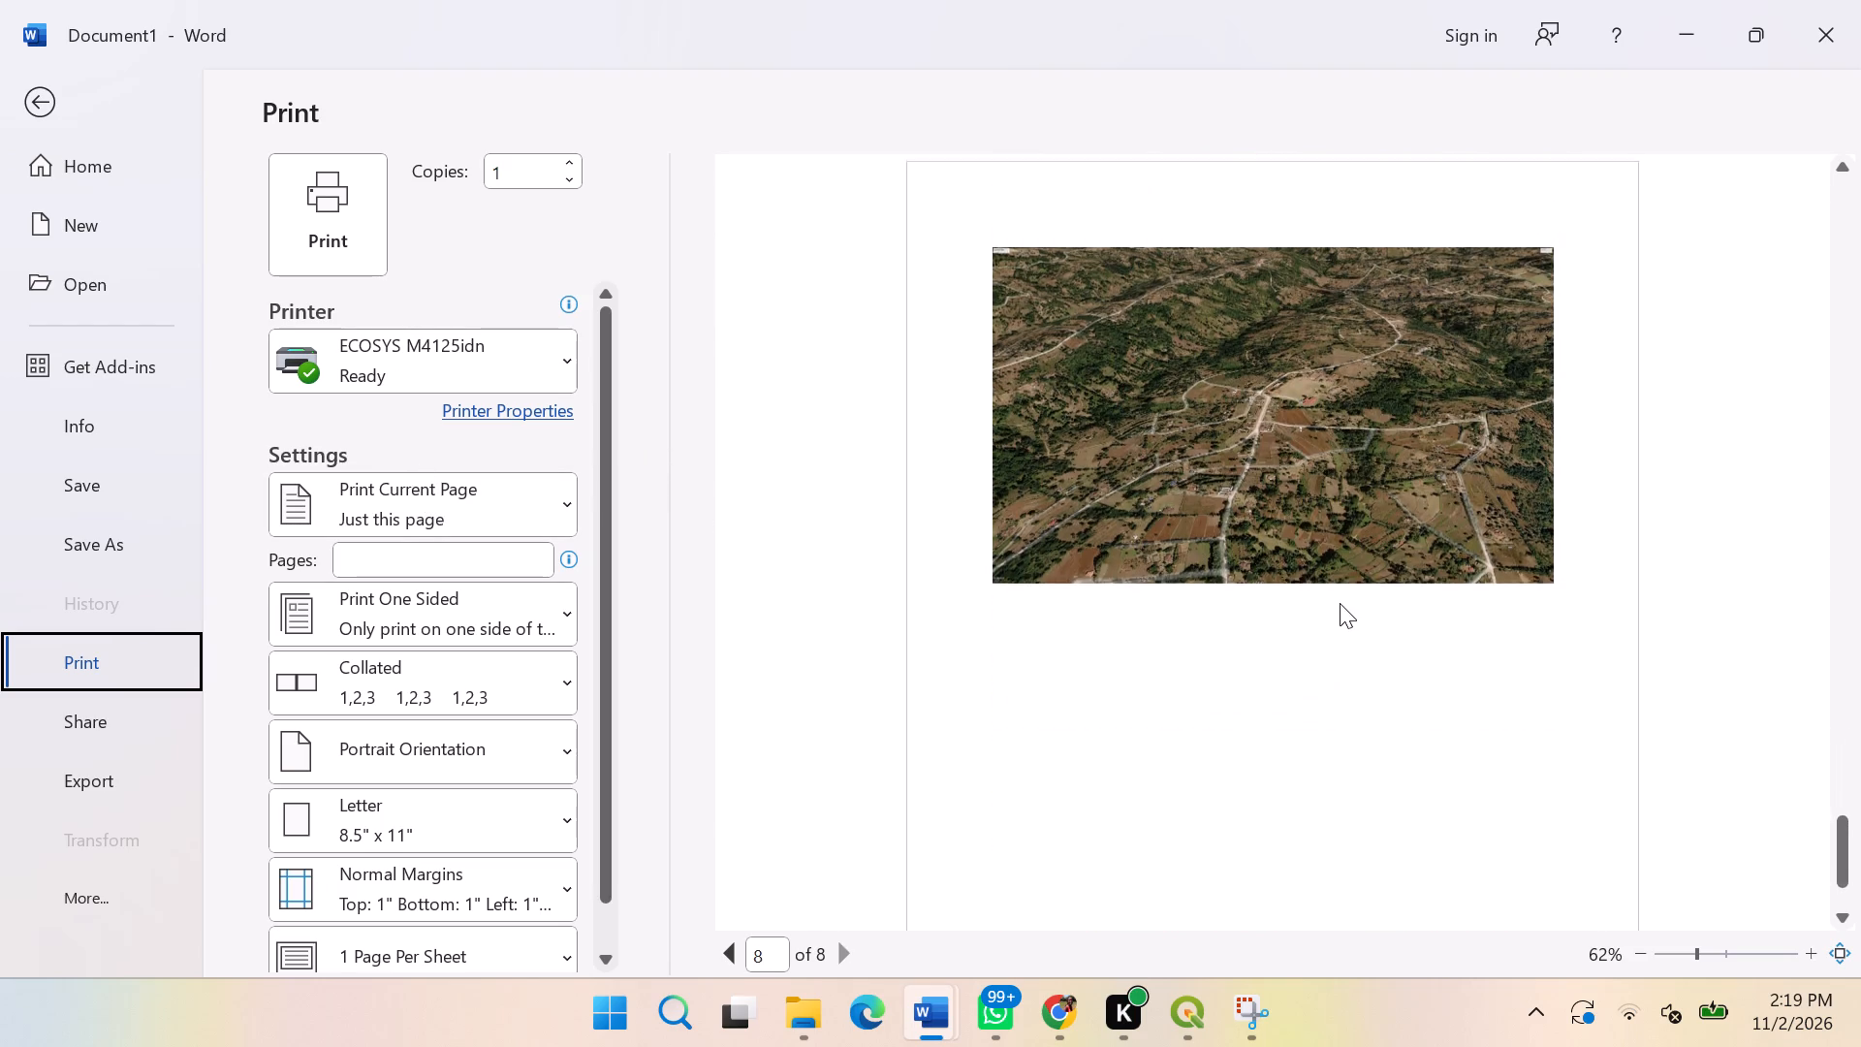
pyautogui.scroll(1, 1340, 603)
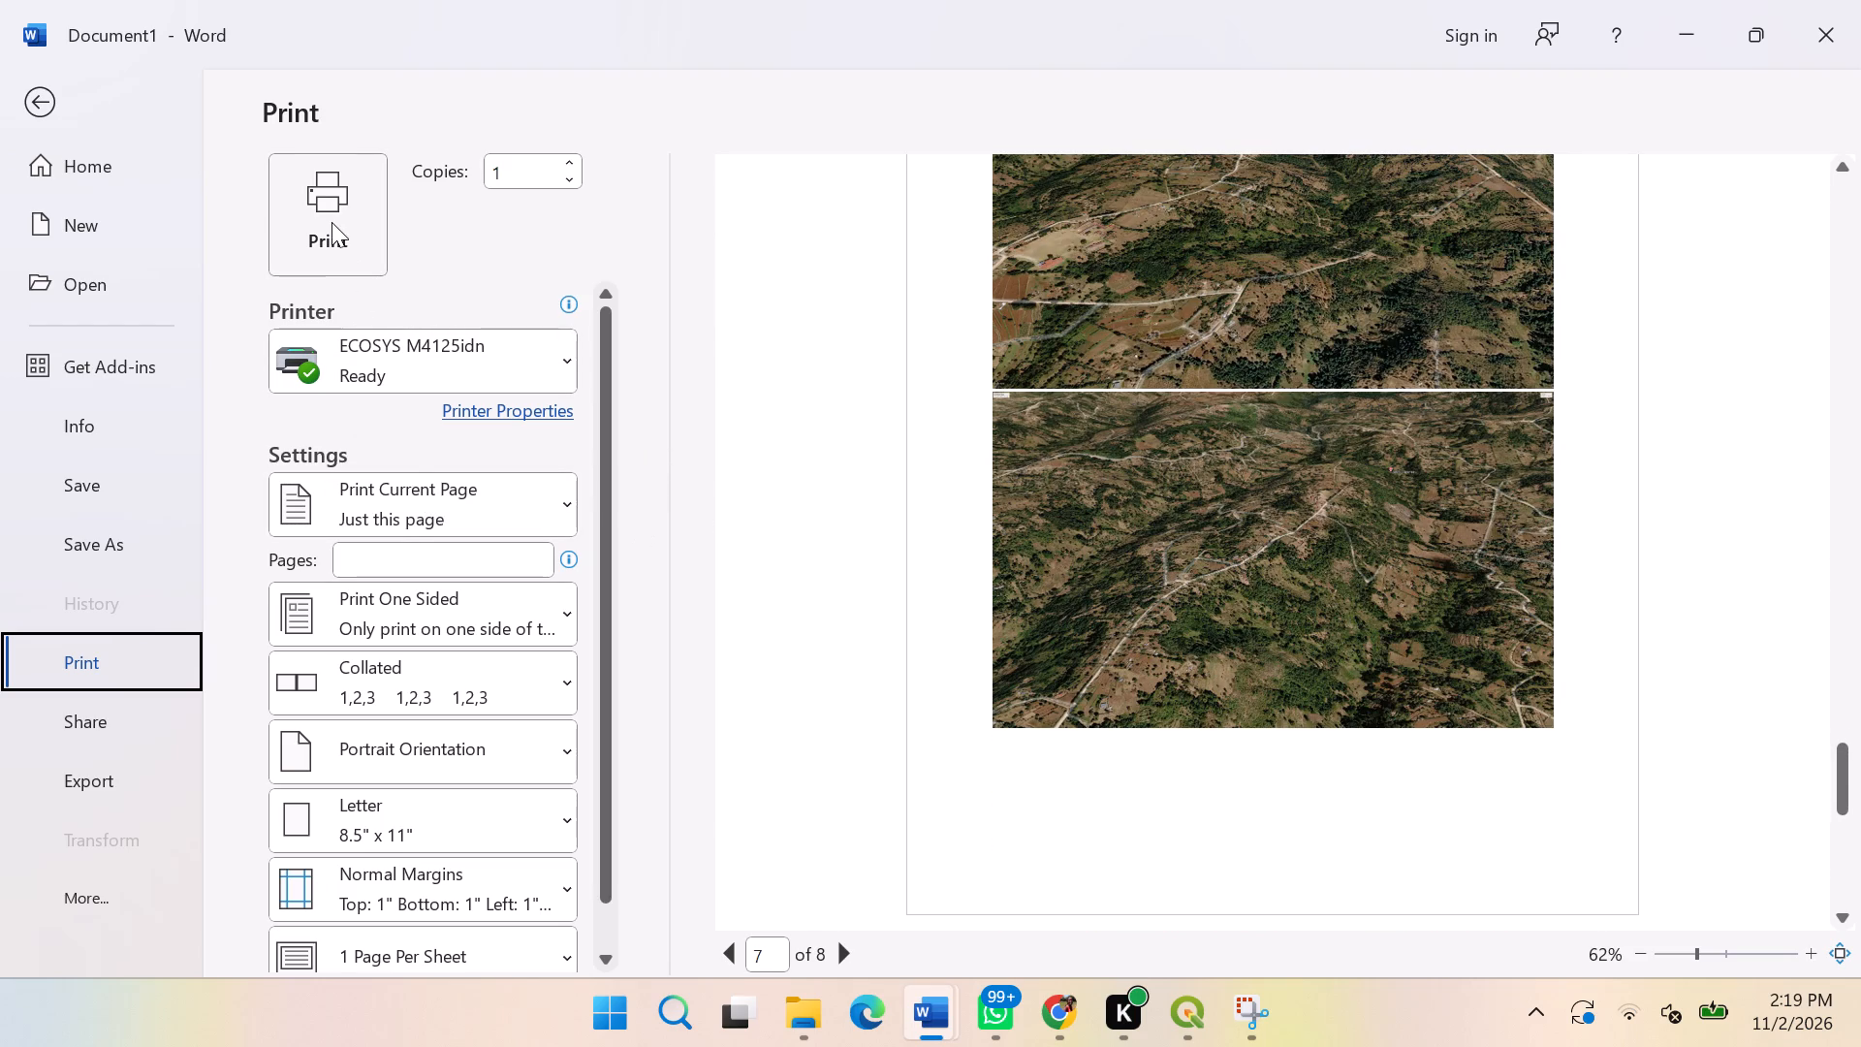
pyautogui.click(331, 222)
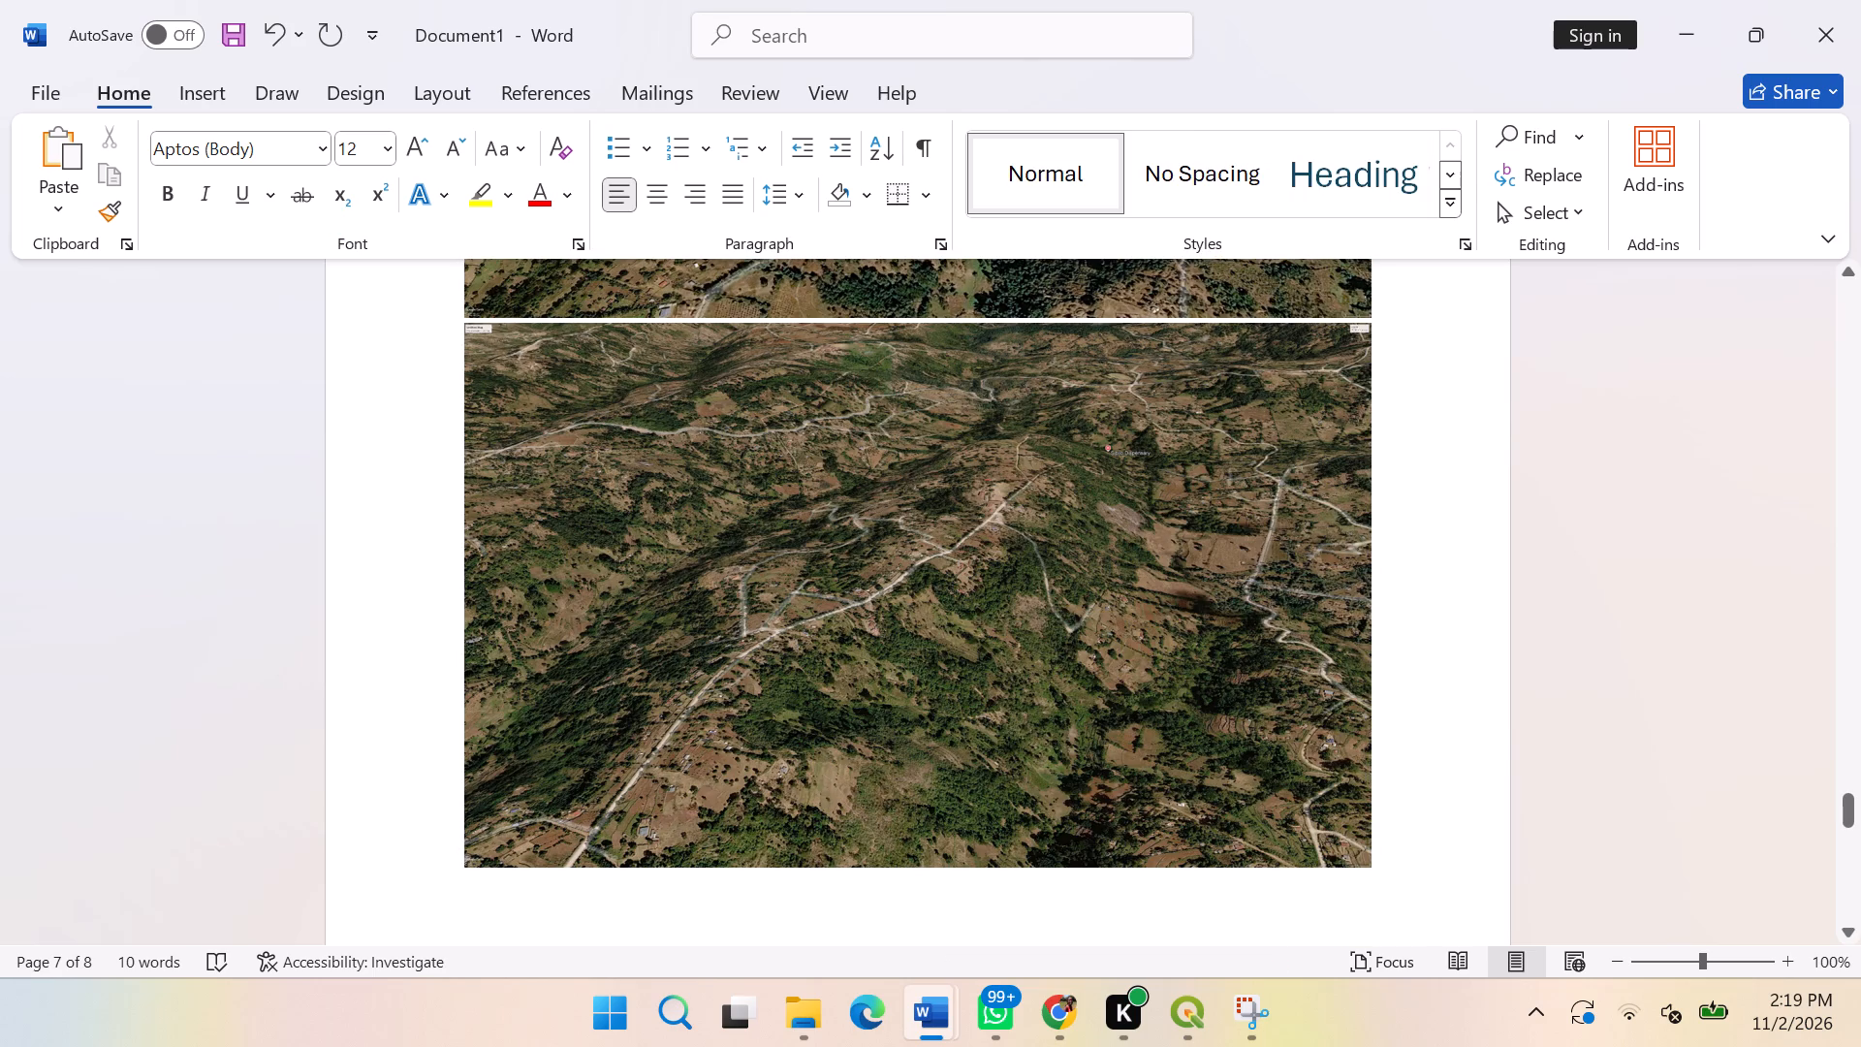
# Print one copy of only page 8, the page with the last aerial image, on the ECOSYS M4125idn printer.
pyautogui.click(52, 103)
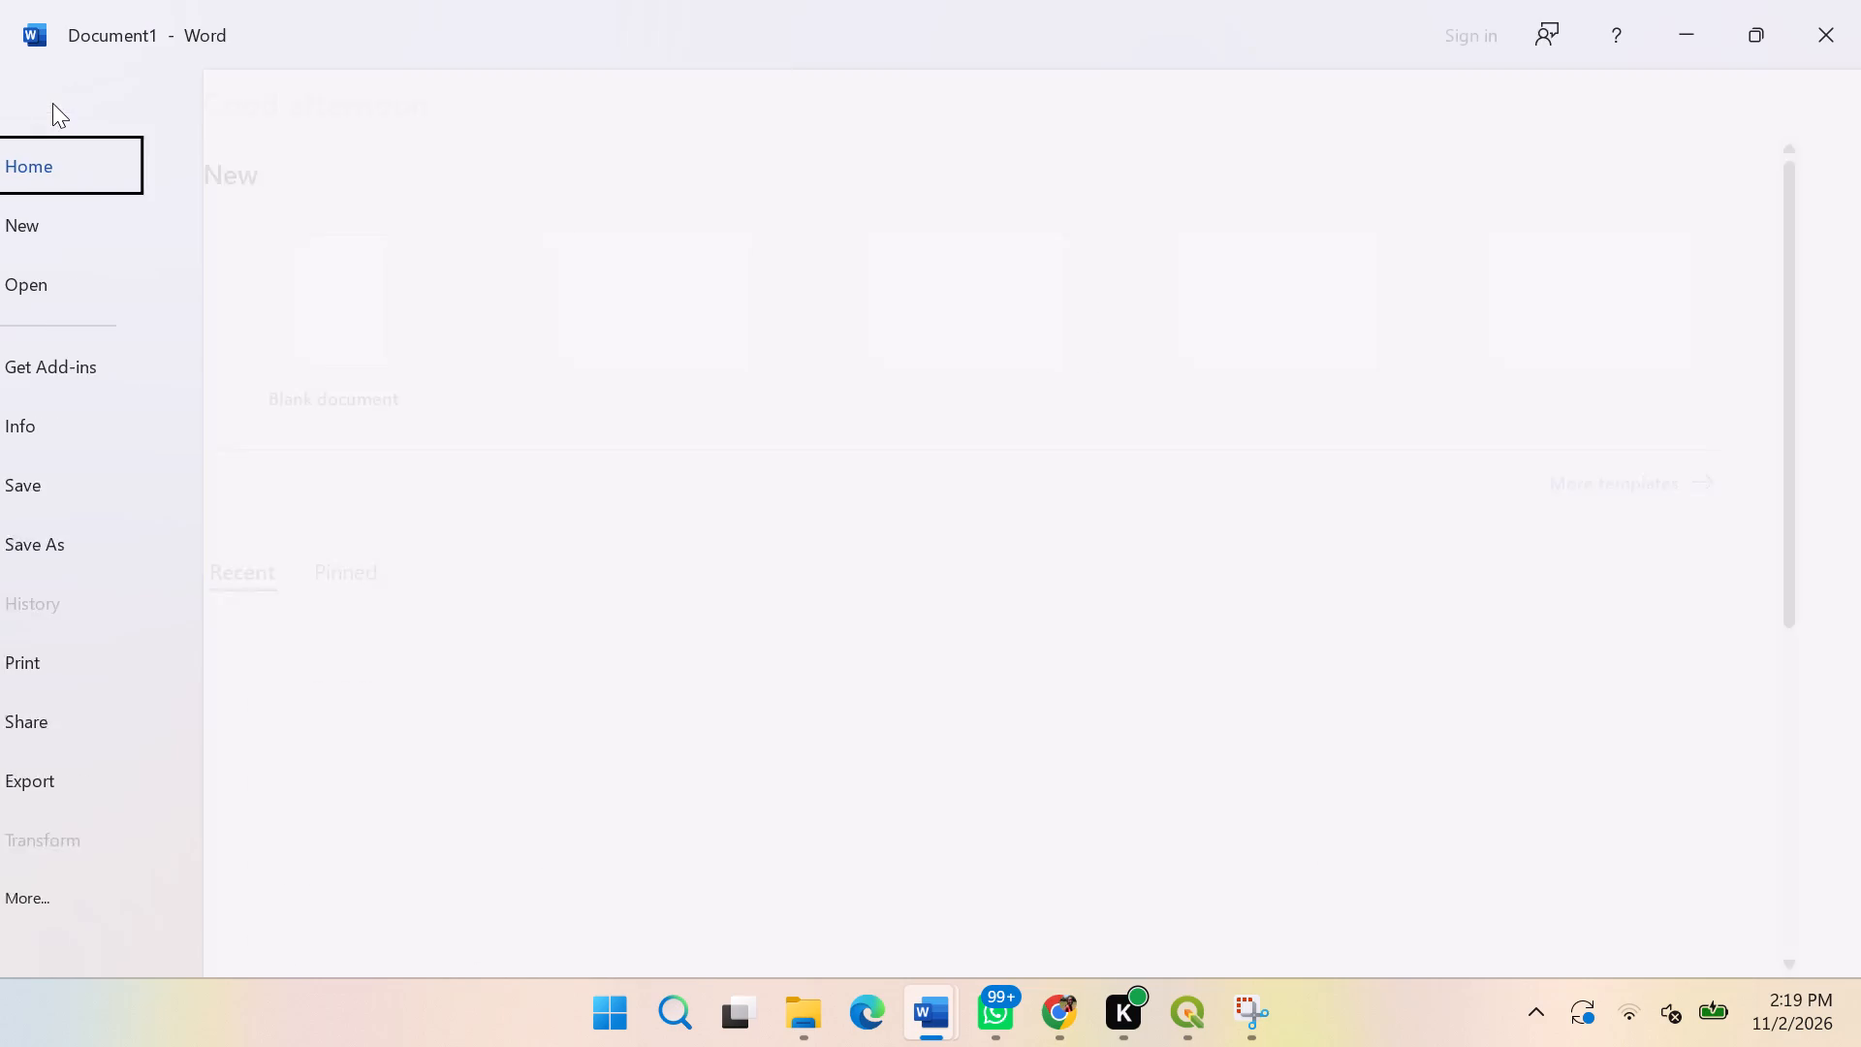
pyautogui.click(70, 669)
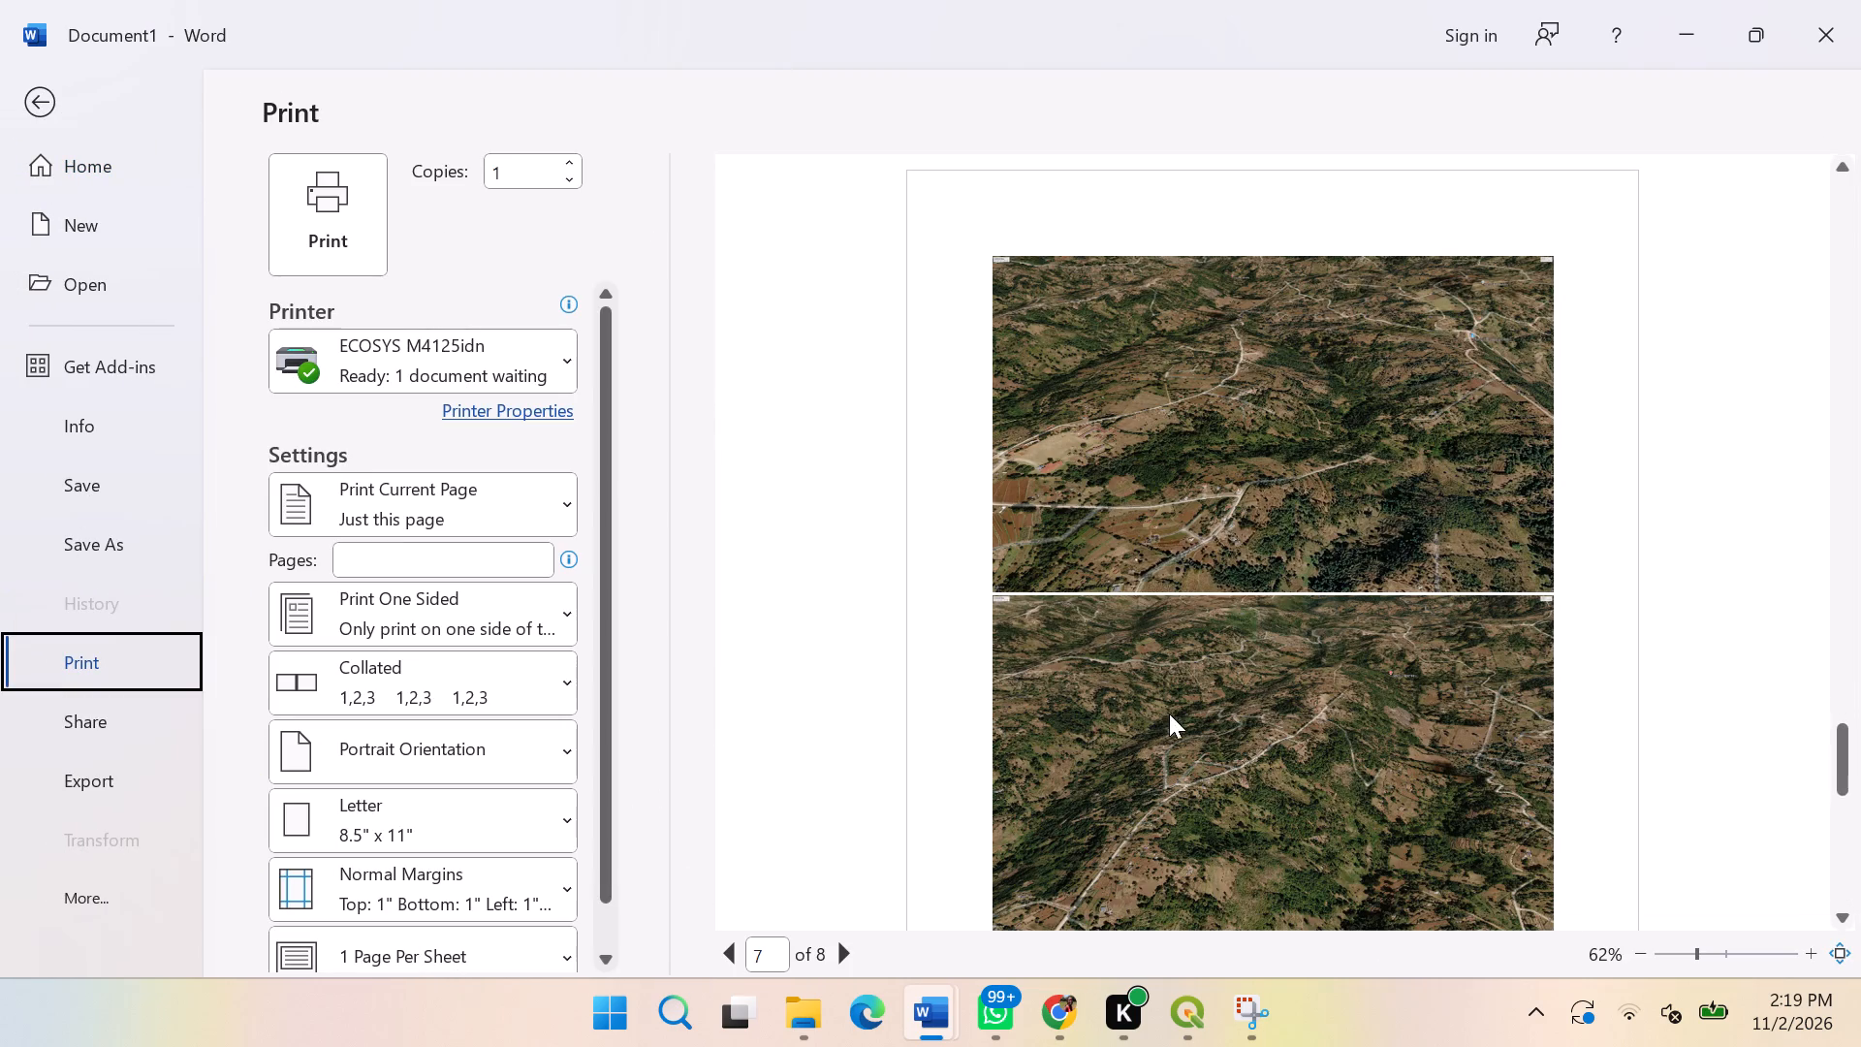
pyautogui.scroll(-7, 1168, 690)
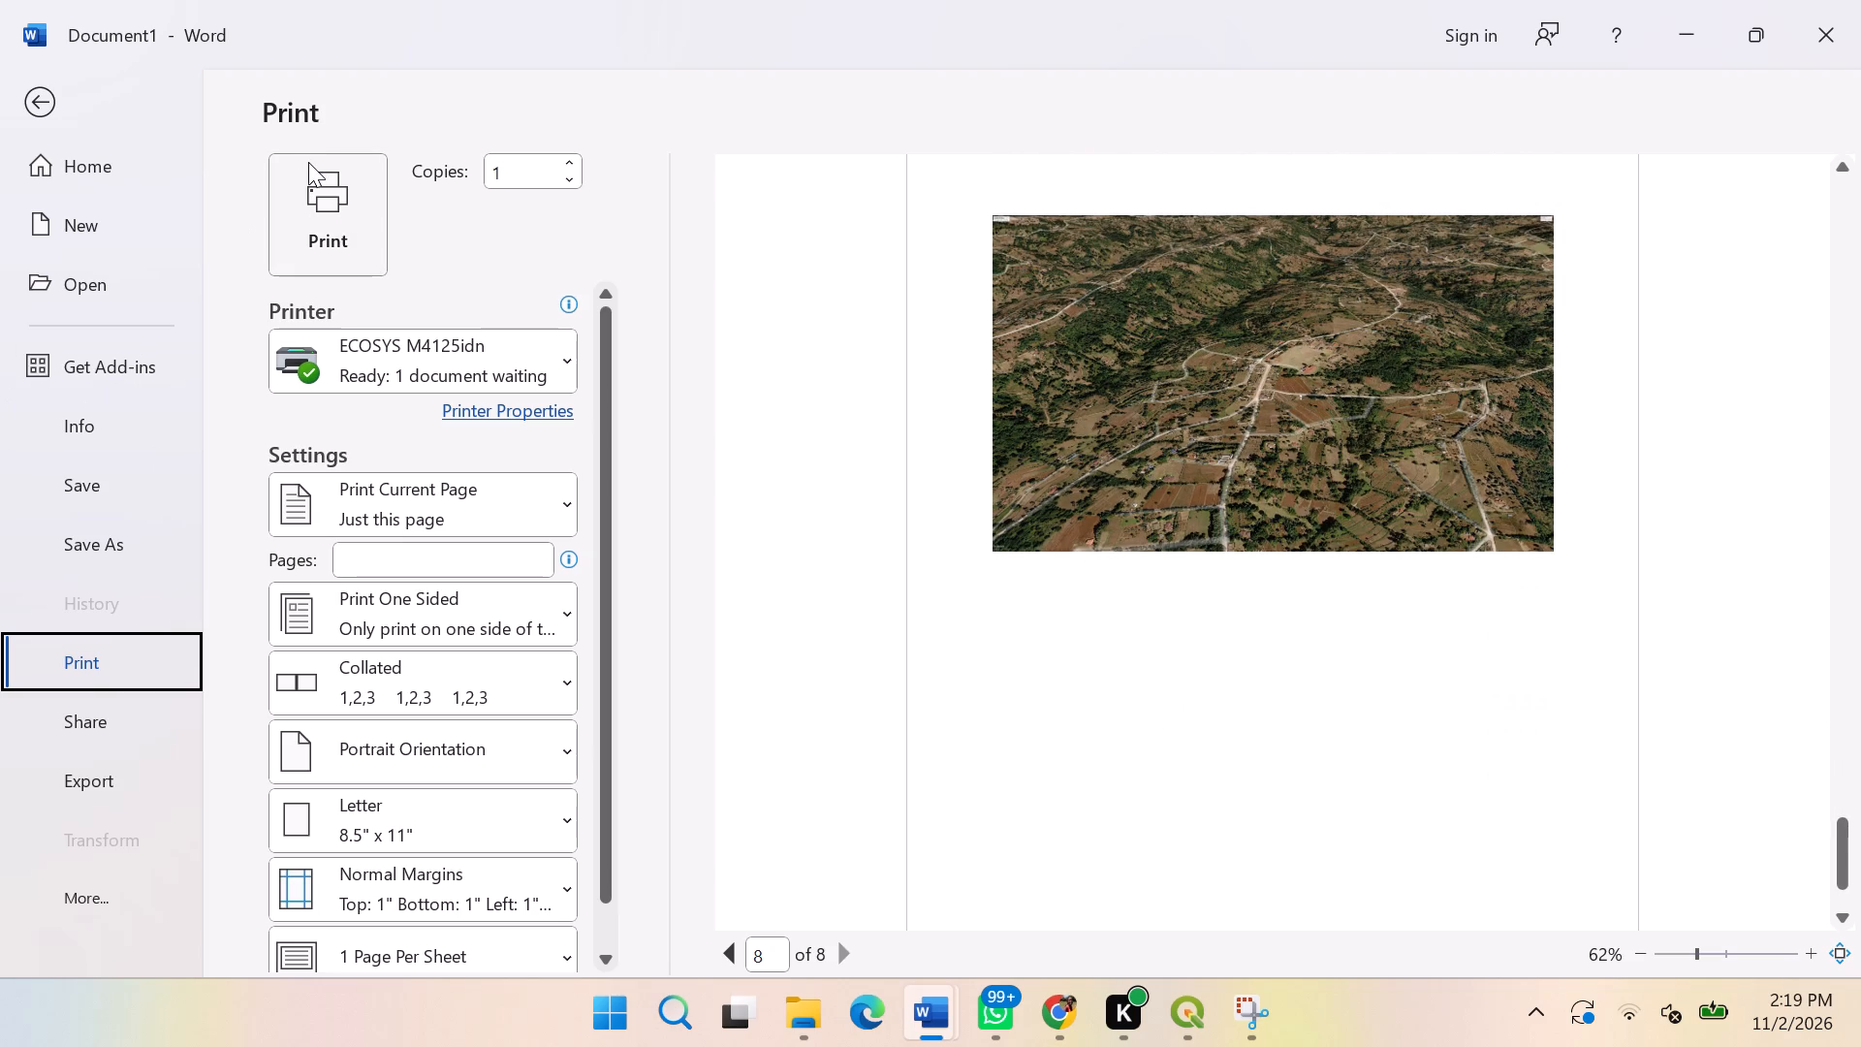
pyautogui.click(333, 233)
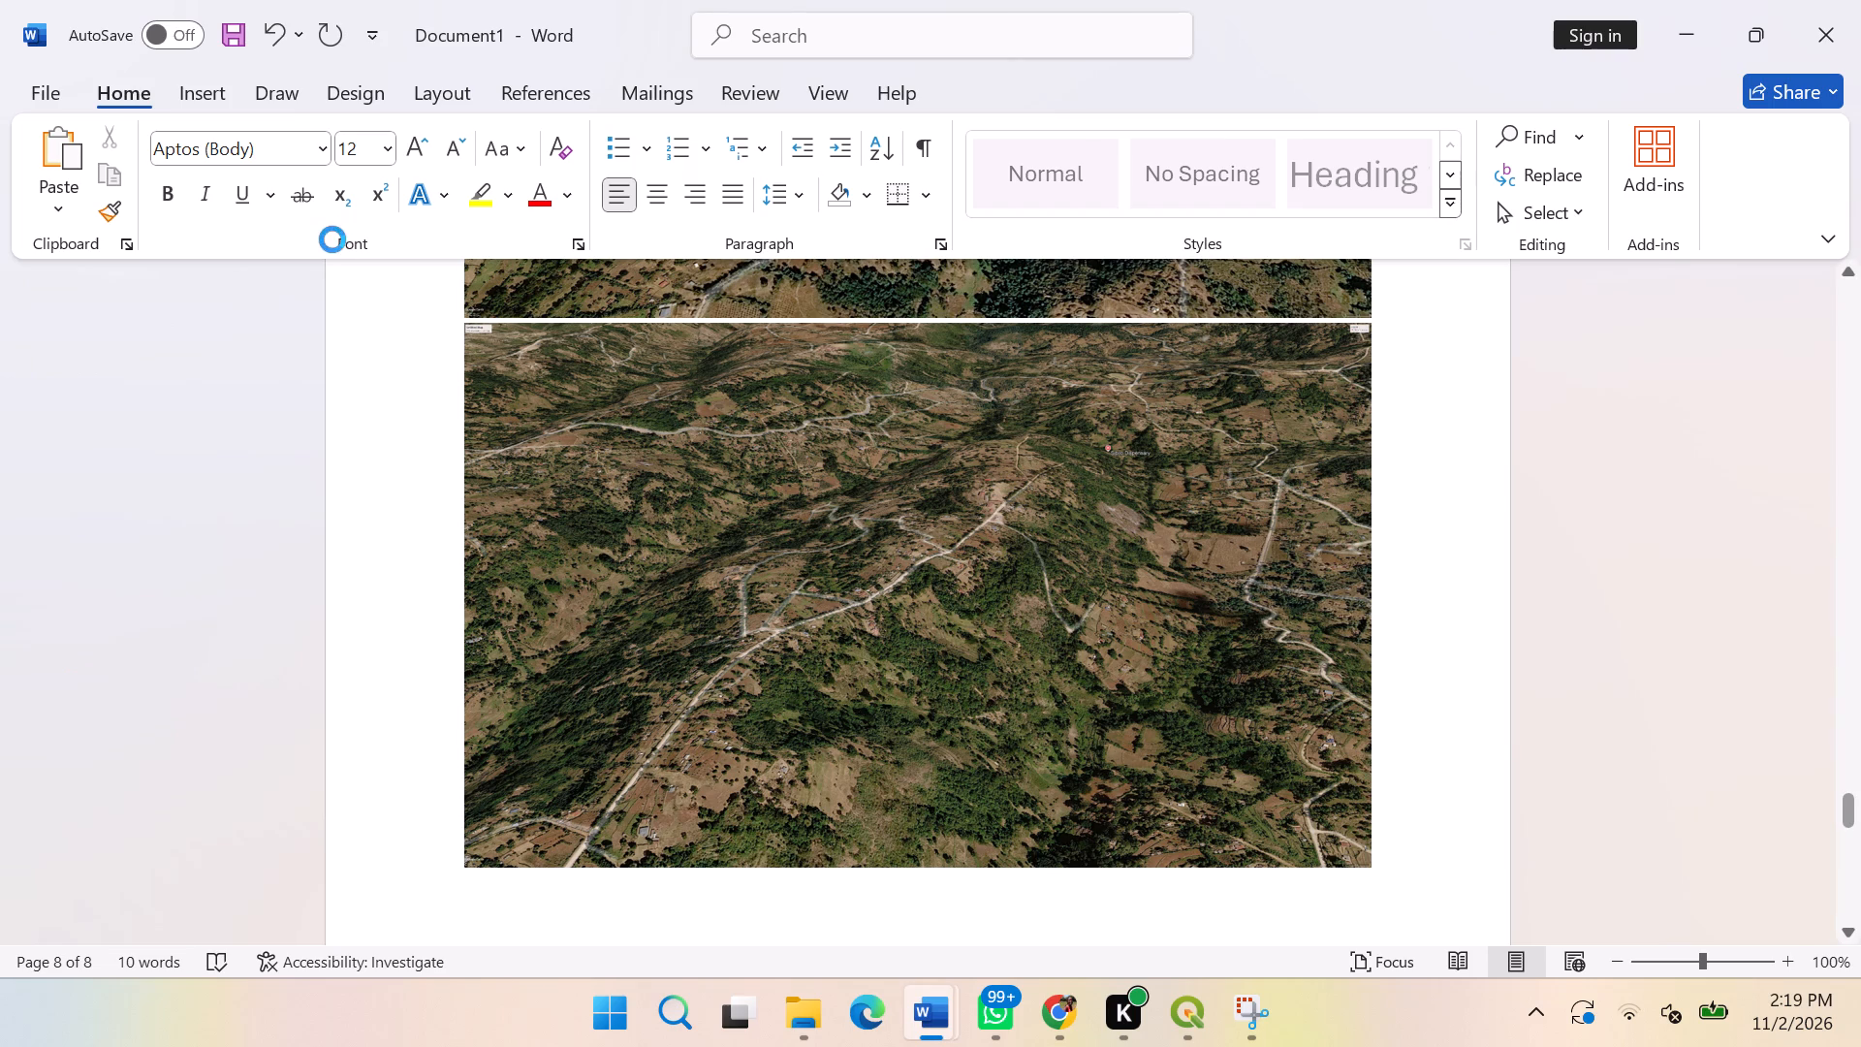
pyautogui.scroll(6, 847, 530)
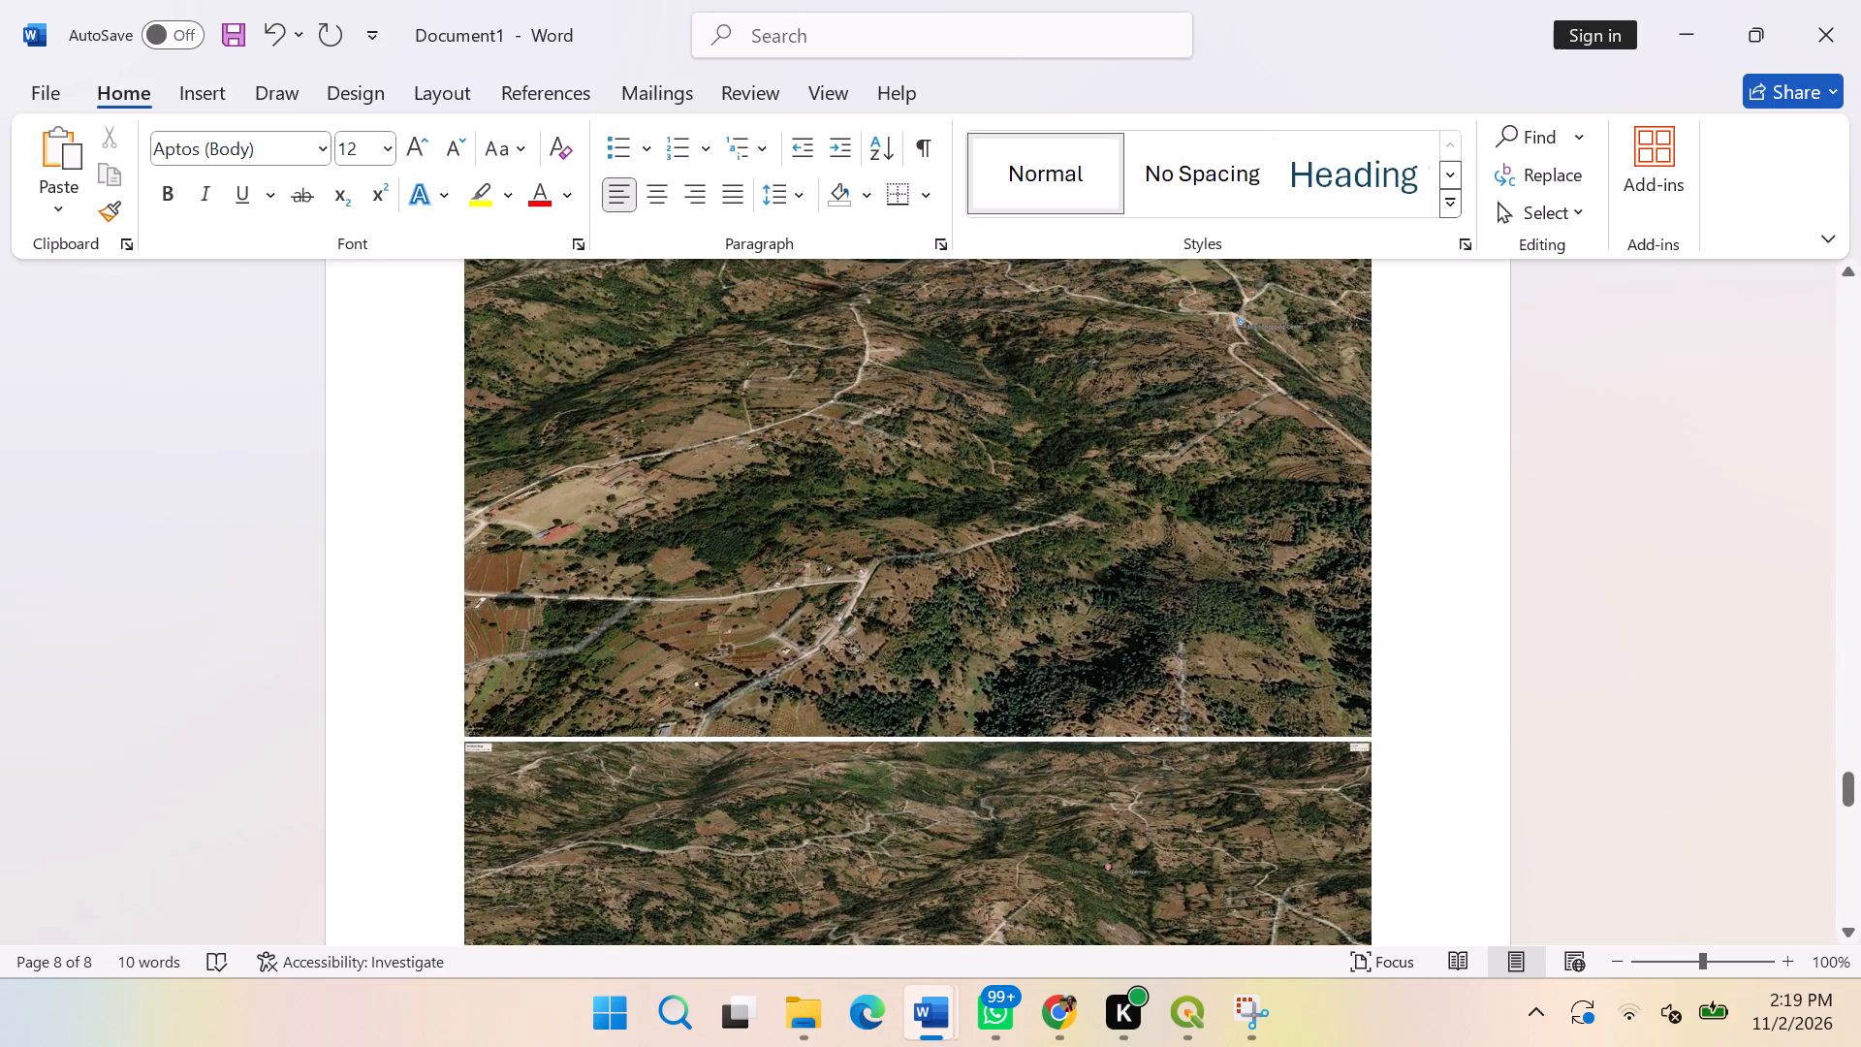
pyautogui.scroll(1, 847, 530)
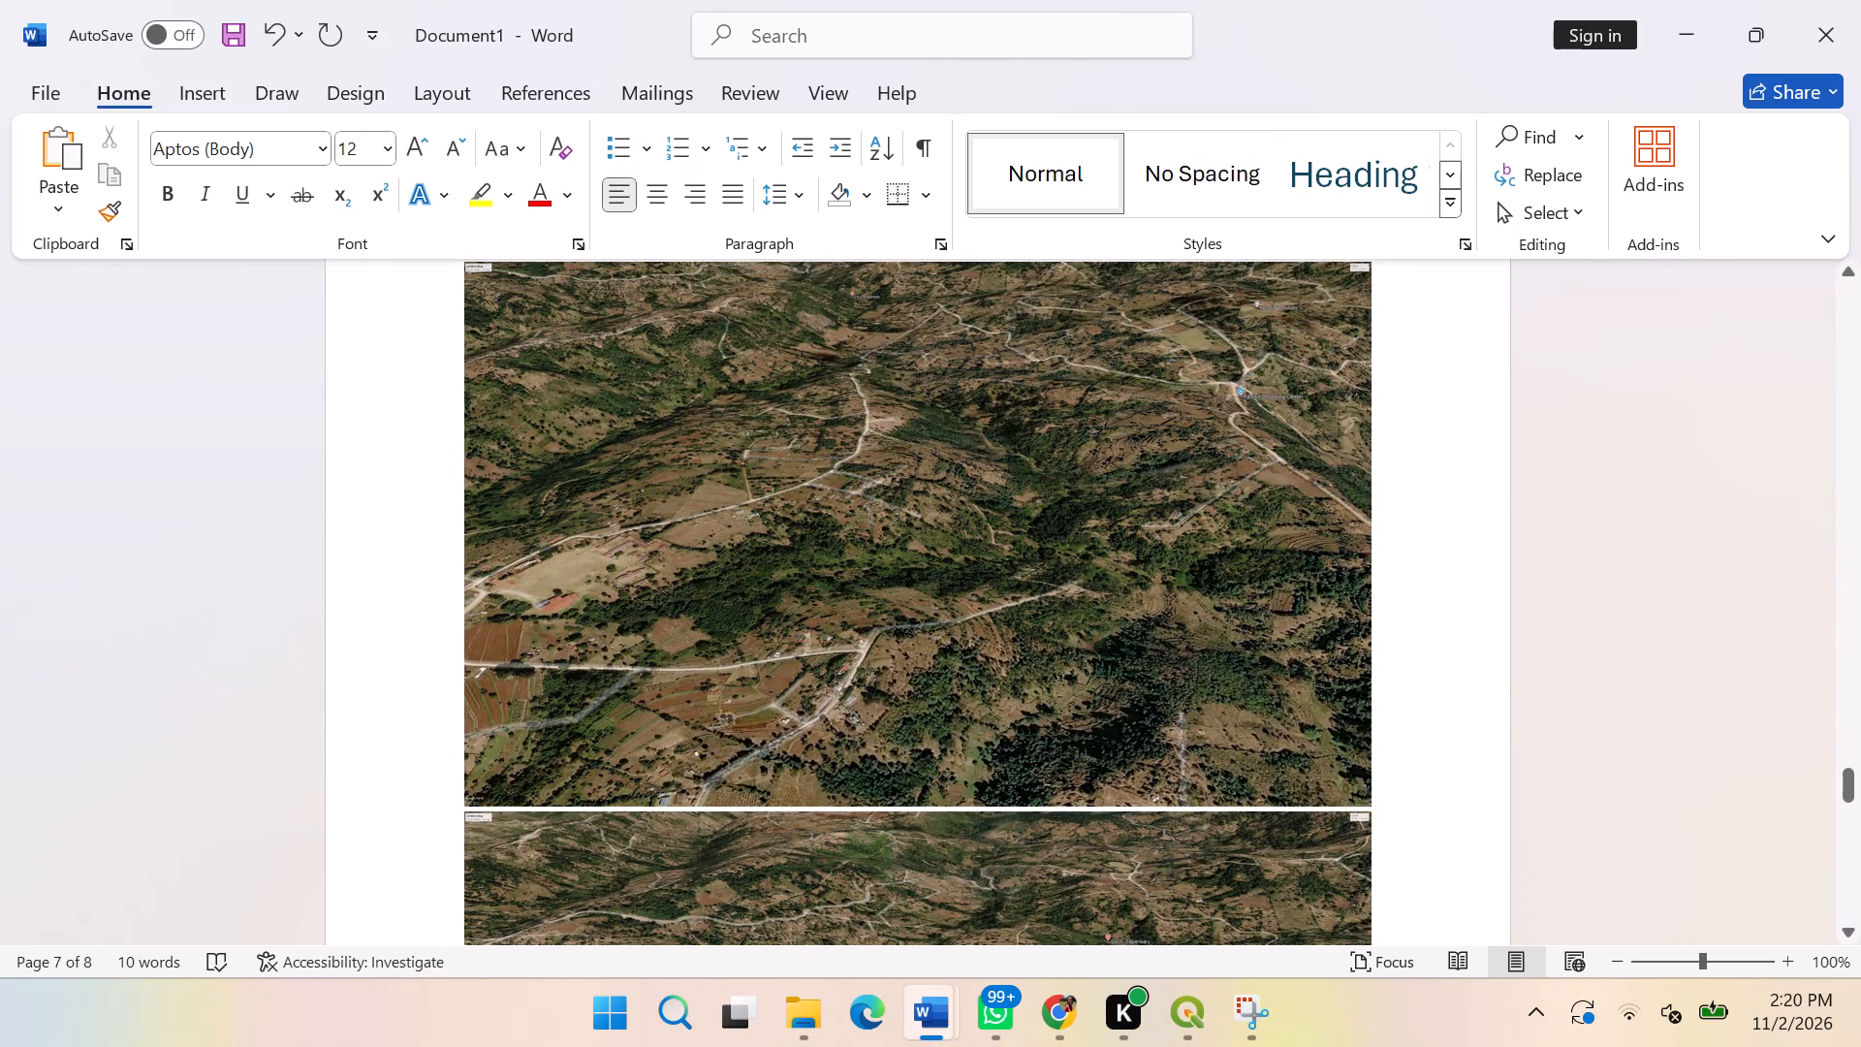
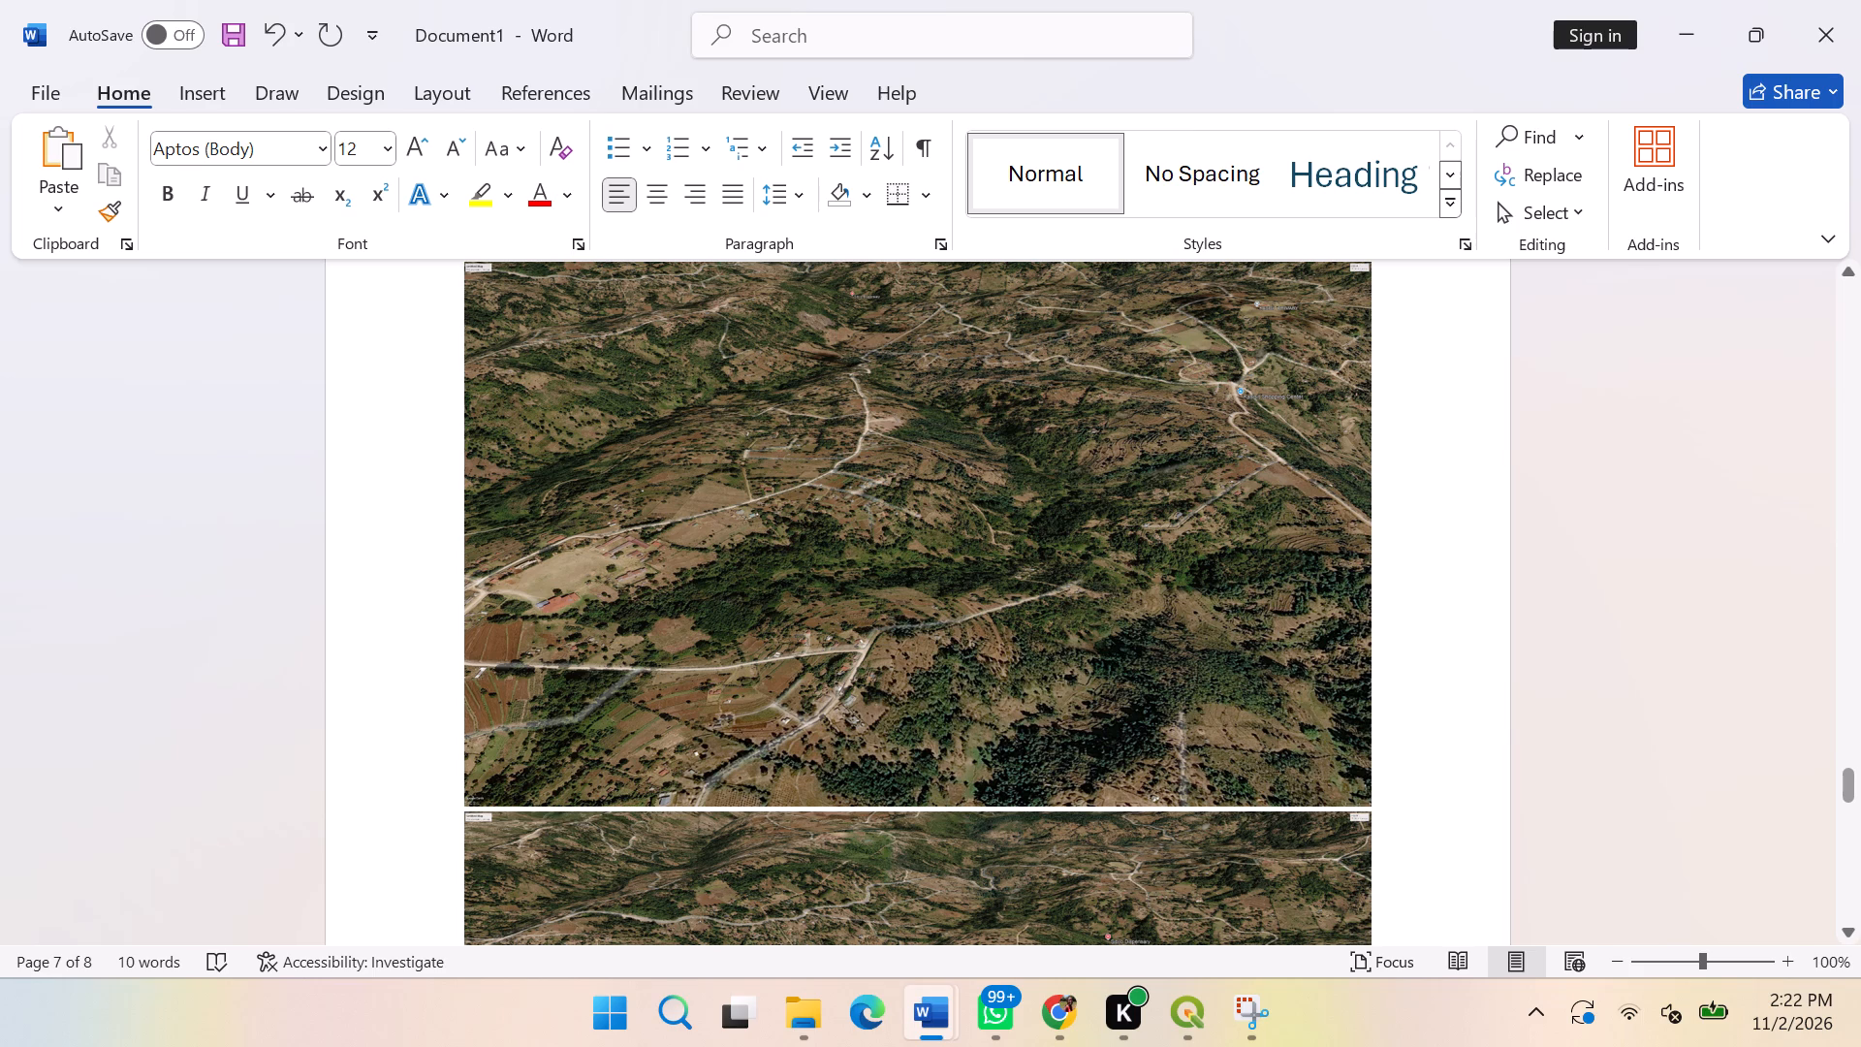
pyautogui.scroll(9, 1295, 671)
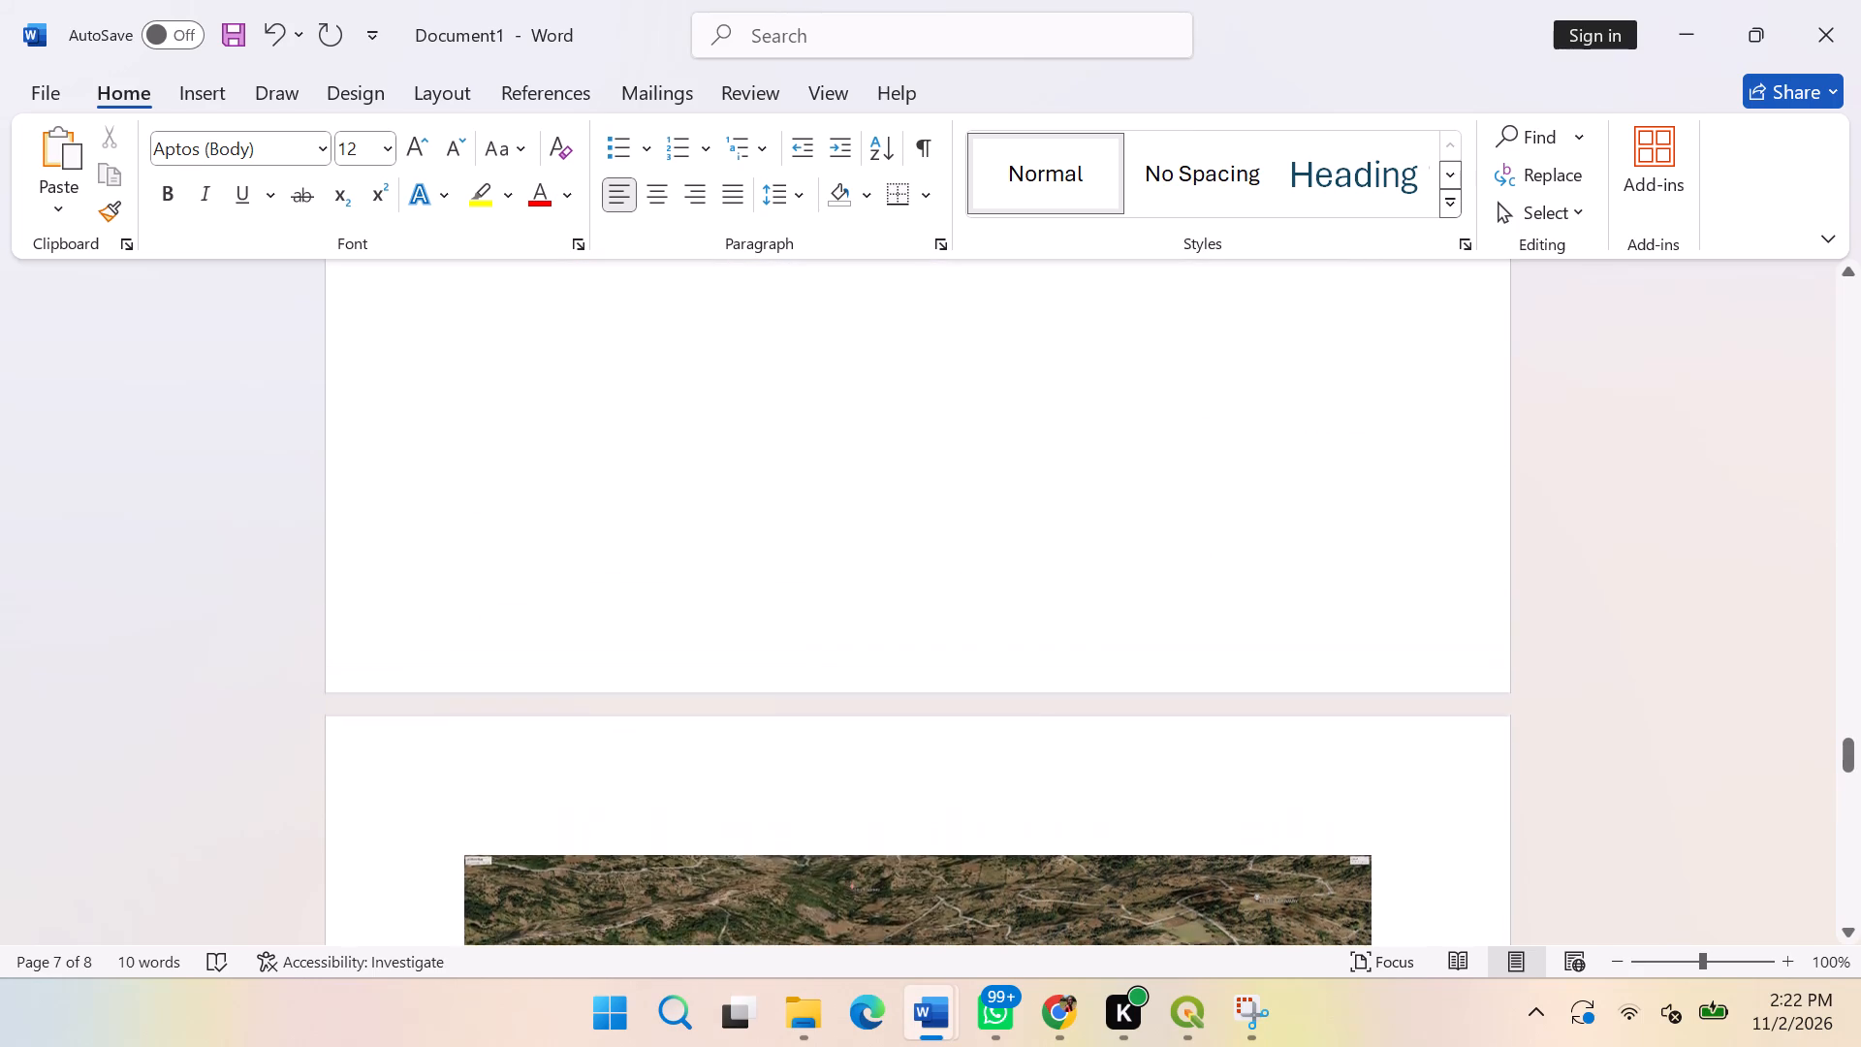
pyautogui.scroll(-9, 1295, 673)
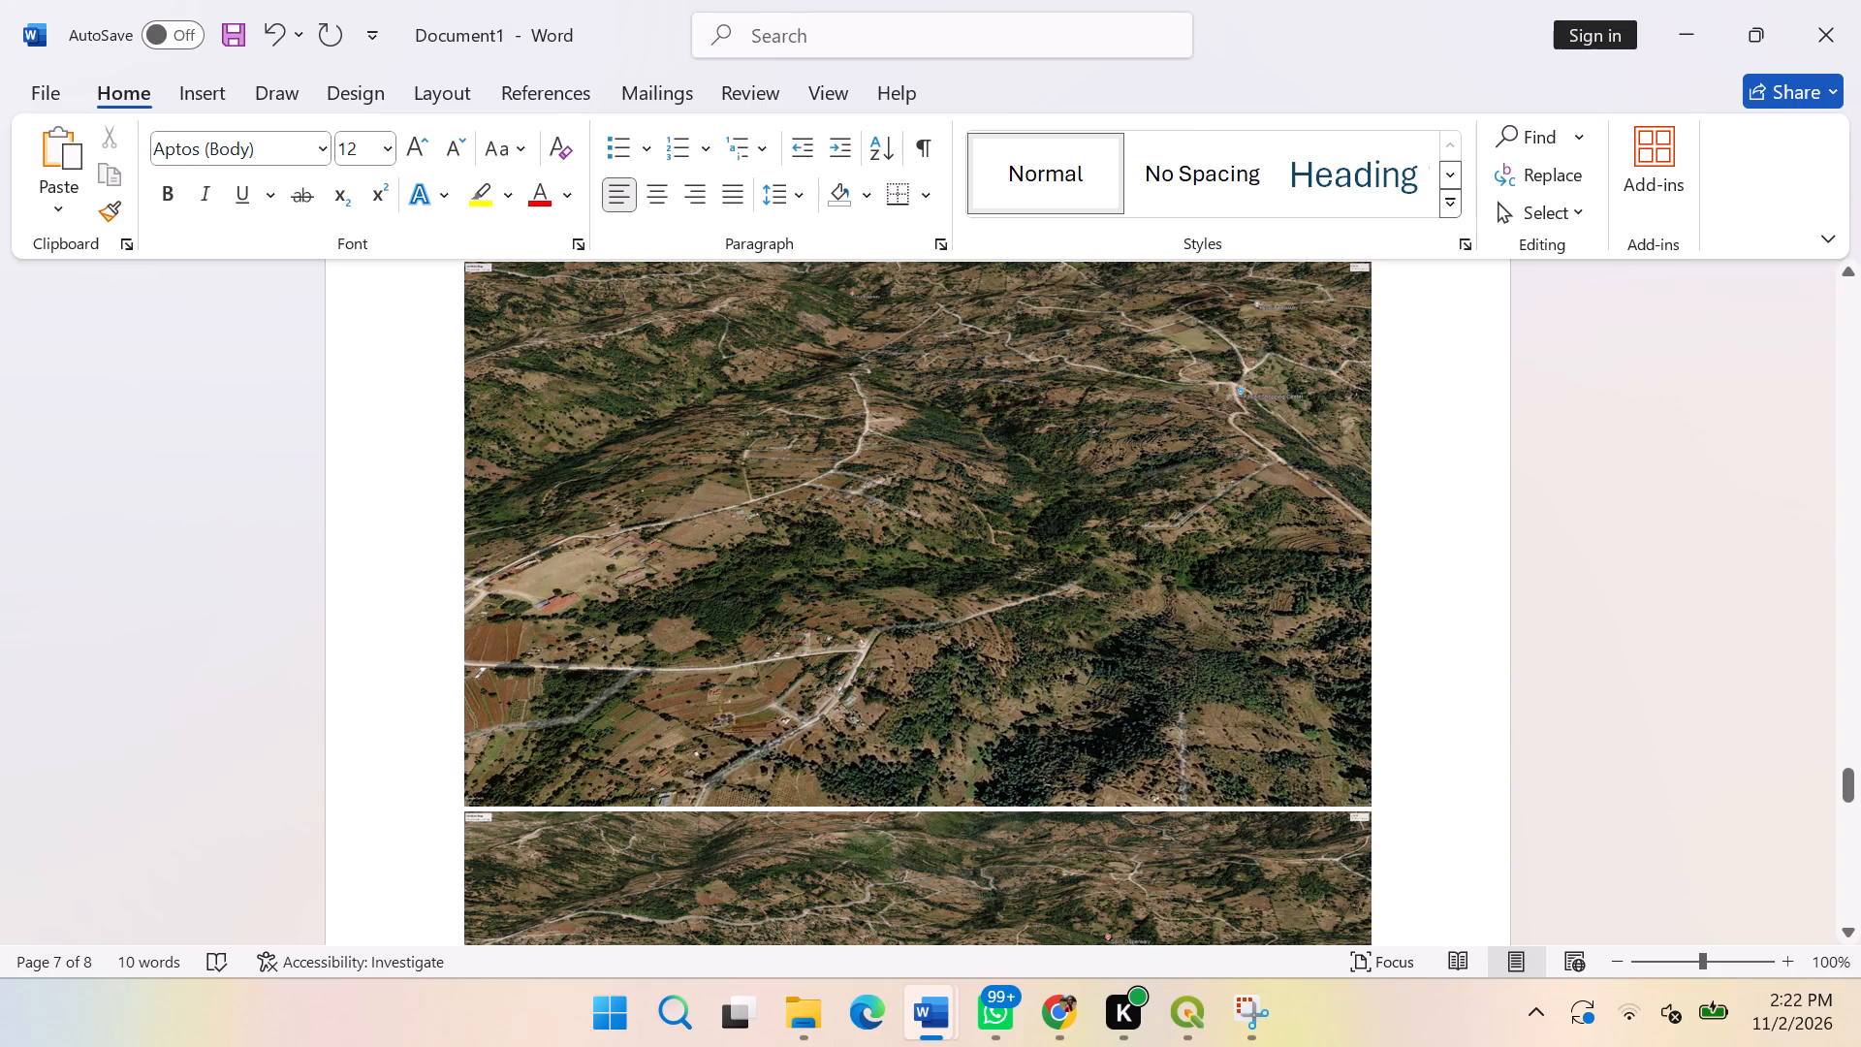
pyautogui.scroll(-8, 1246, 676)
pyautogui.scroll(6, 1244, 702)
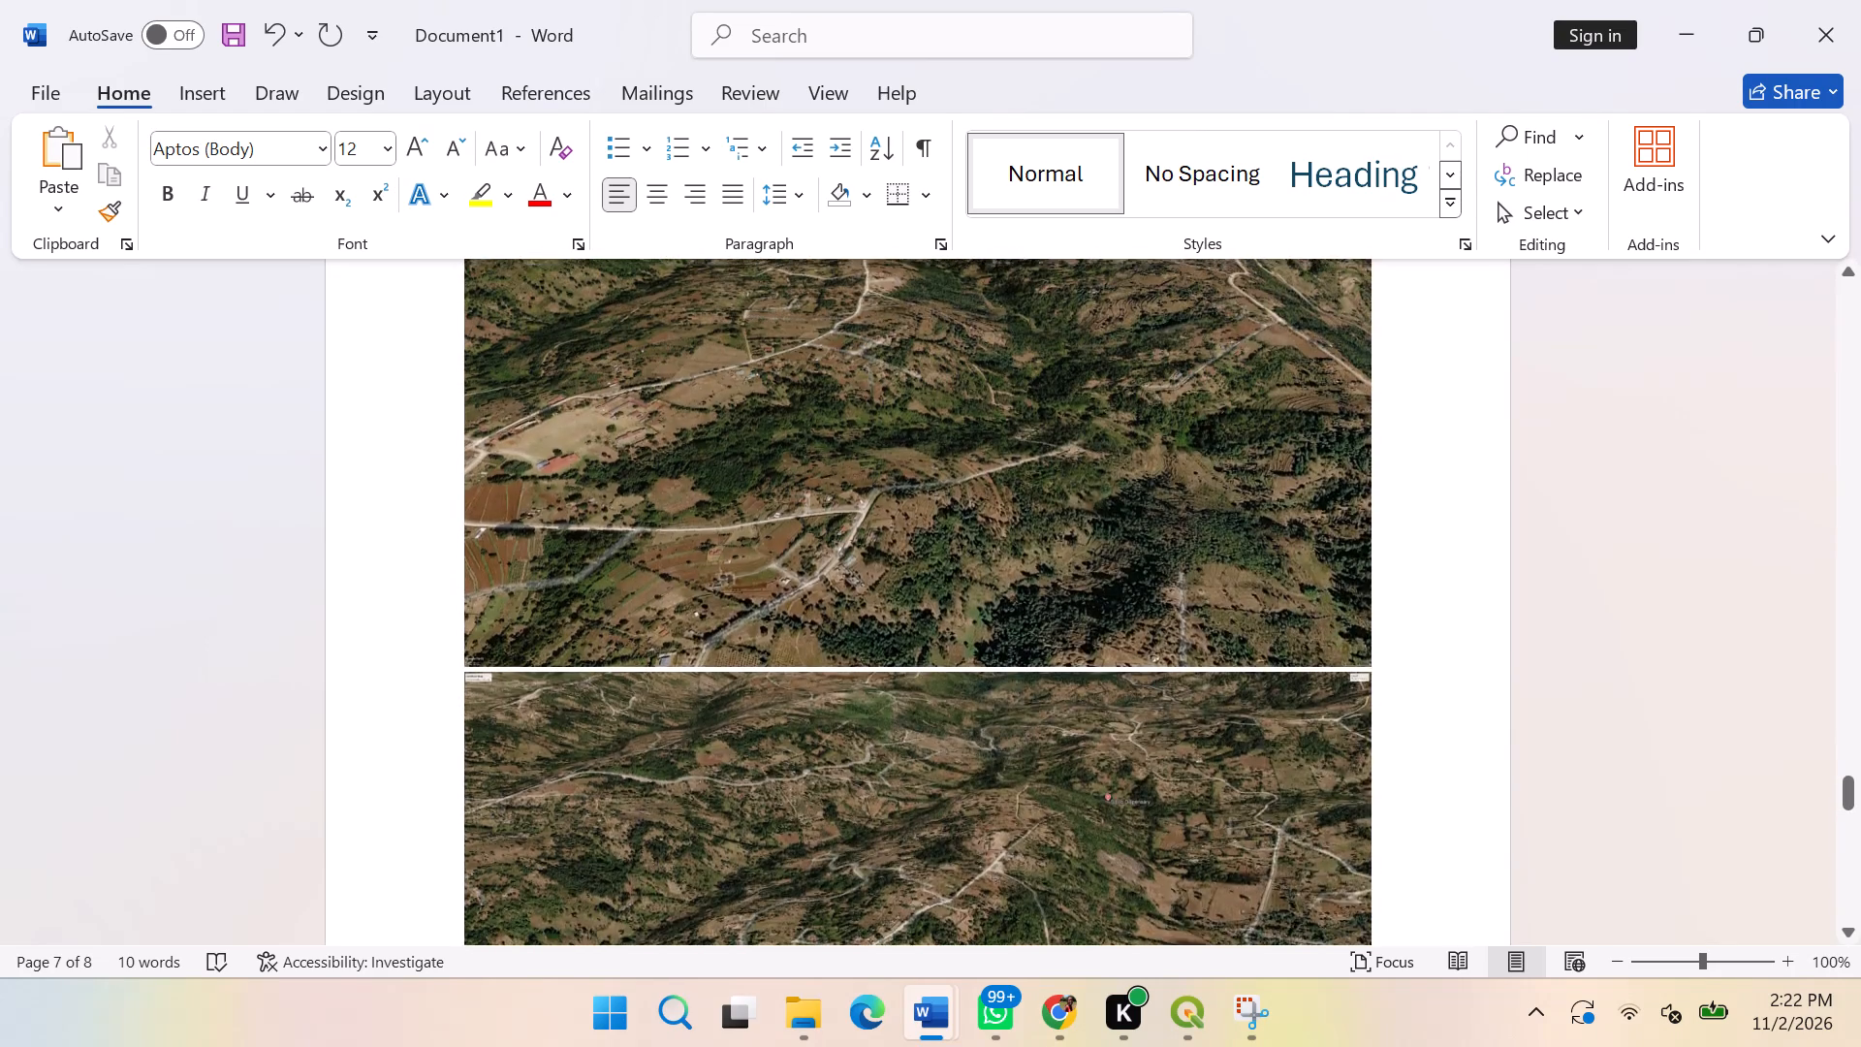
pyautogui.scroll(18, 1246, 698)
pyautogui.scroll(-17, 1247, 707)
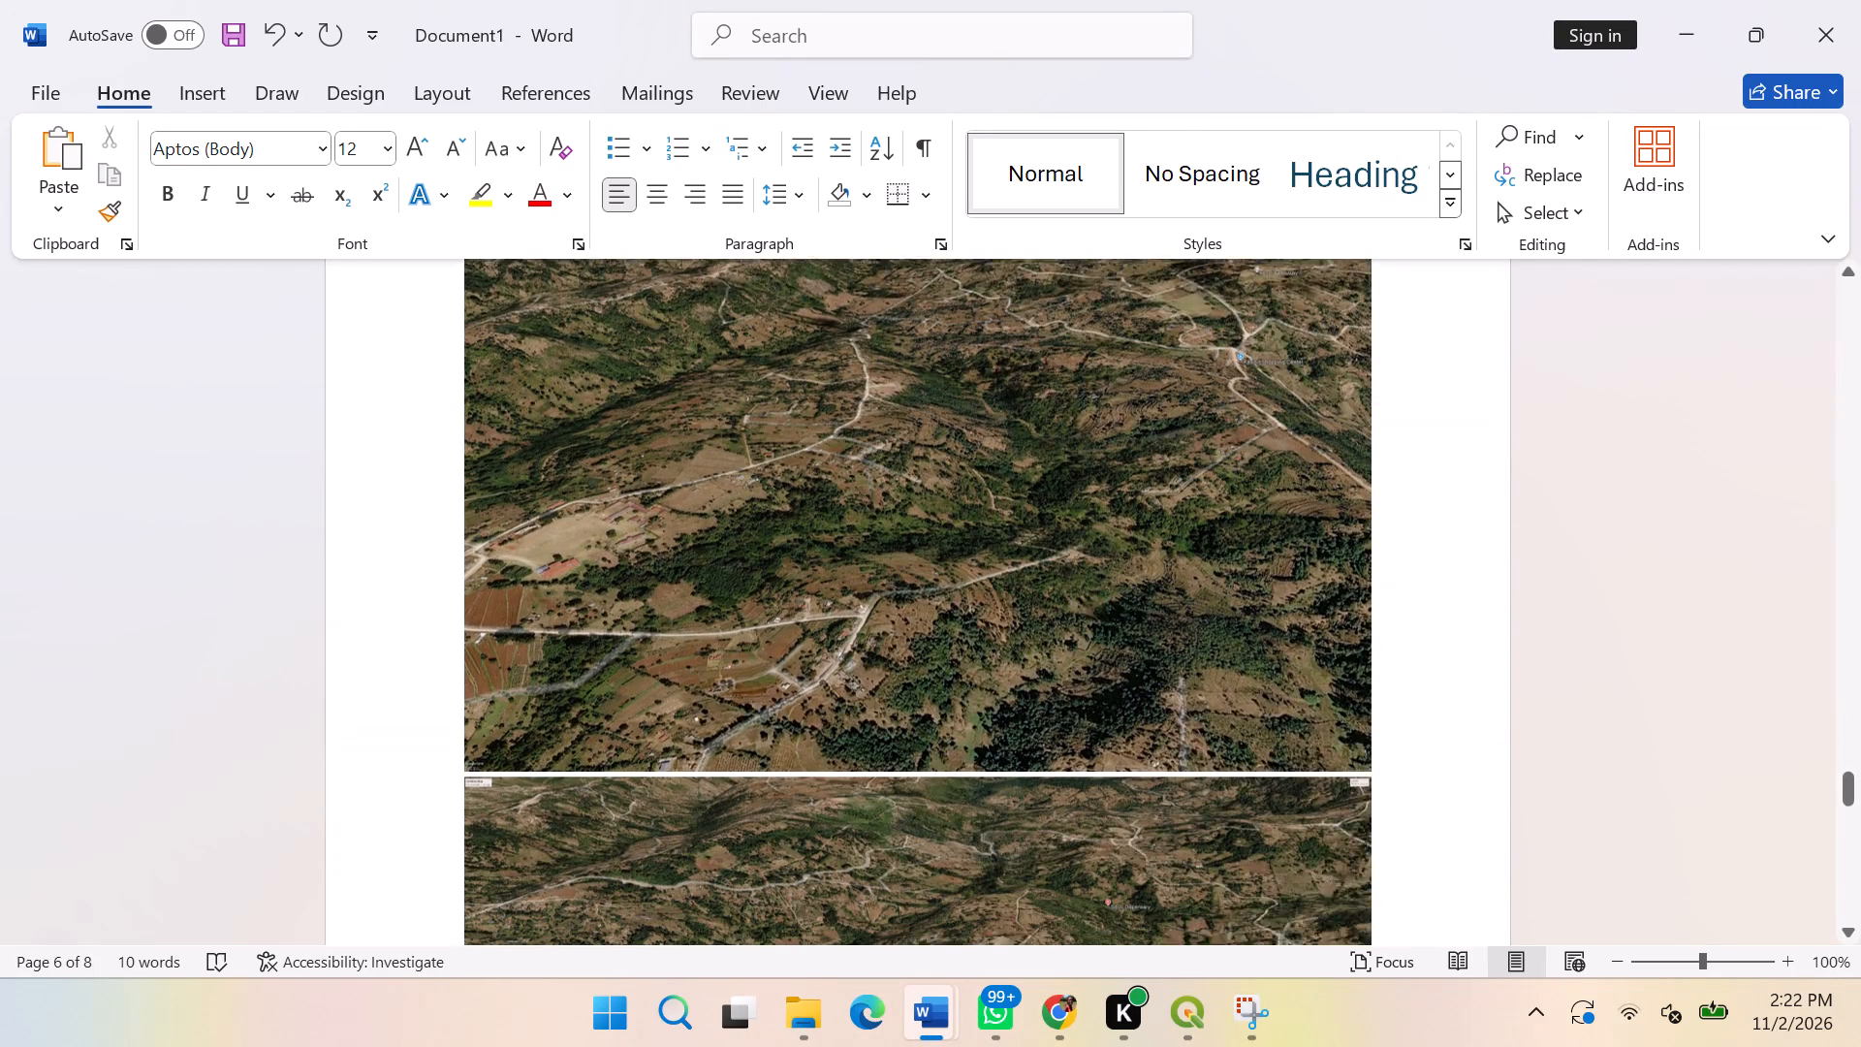